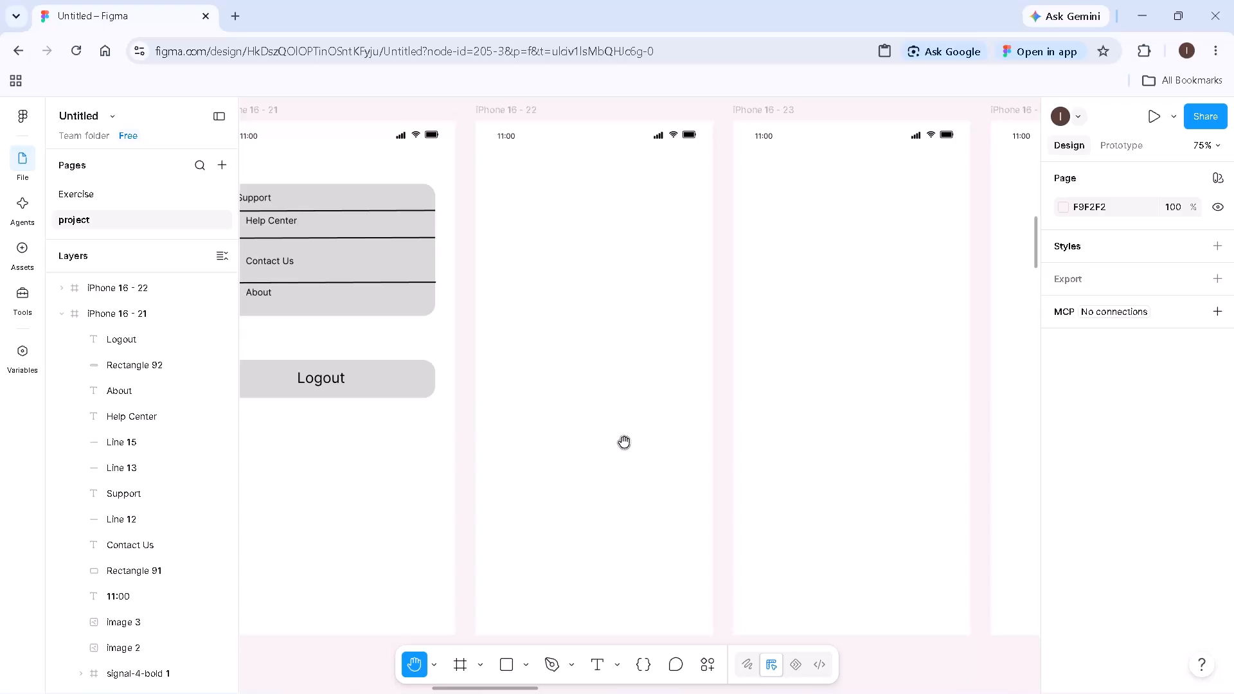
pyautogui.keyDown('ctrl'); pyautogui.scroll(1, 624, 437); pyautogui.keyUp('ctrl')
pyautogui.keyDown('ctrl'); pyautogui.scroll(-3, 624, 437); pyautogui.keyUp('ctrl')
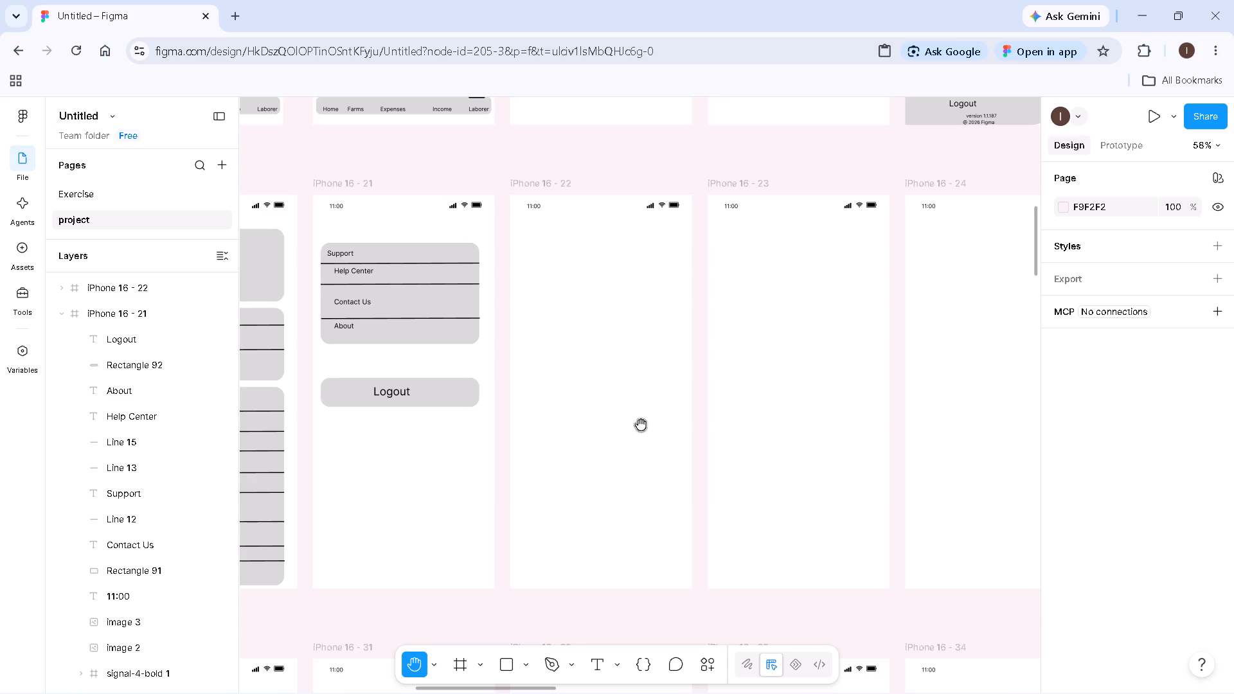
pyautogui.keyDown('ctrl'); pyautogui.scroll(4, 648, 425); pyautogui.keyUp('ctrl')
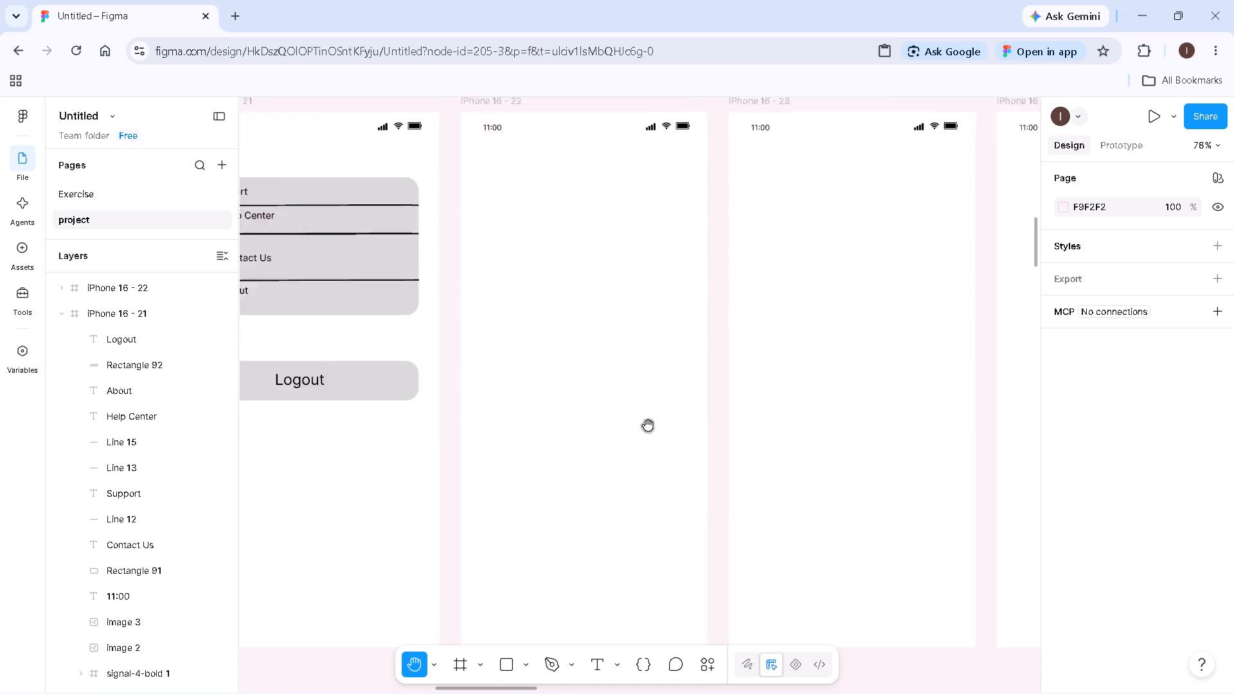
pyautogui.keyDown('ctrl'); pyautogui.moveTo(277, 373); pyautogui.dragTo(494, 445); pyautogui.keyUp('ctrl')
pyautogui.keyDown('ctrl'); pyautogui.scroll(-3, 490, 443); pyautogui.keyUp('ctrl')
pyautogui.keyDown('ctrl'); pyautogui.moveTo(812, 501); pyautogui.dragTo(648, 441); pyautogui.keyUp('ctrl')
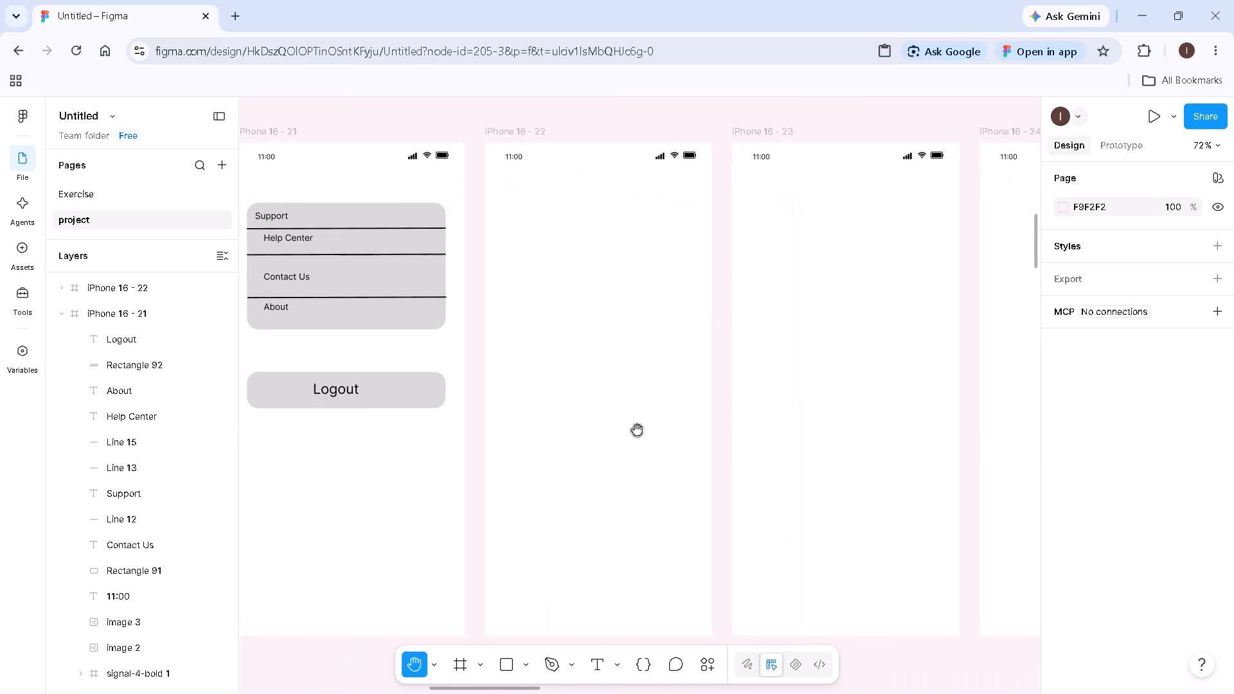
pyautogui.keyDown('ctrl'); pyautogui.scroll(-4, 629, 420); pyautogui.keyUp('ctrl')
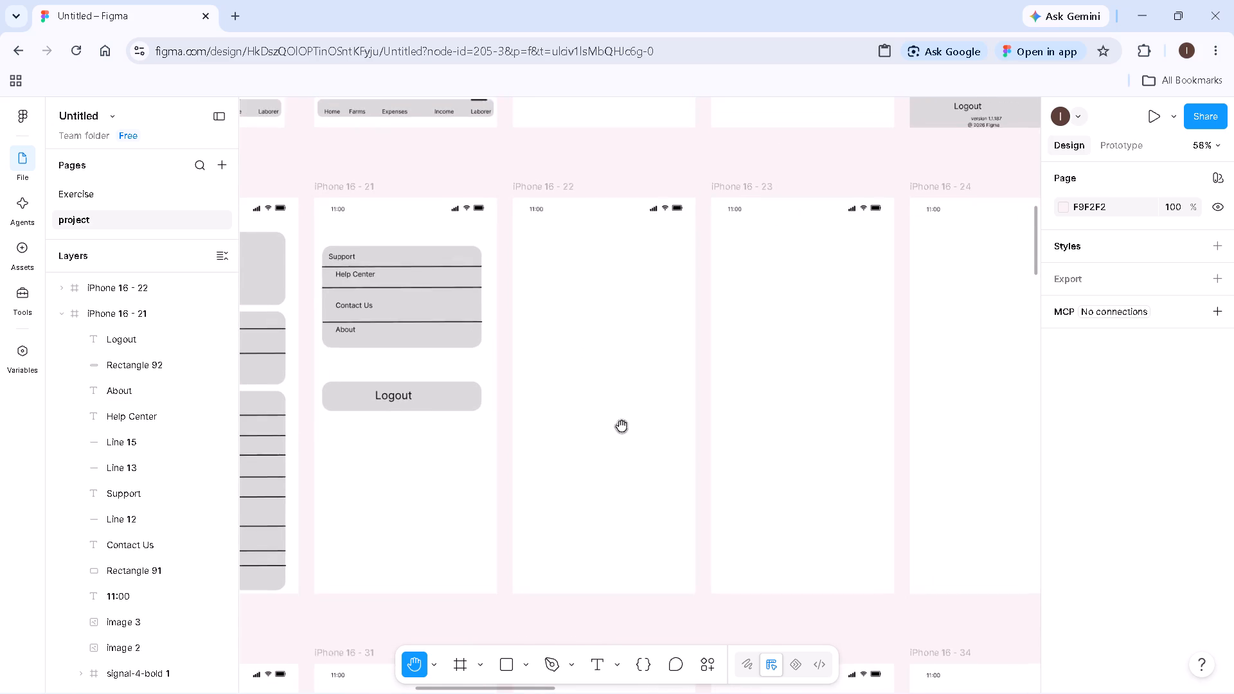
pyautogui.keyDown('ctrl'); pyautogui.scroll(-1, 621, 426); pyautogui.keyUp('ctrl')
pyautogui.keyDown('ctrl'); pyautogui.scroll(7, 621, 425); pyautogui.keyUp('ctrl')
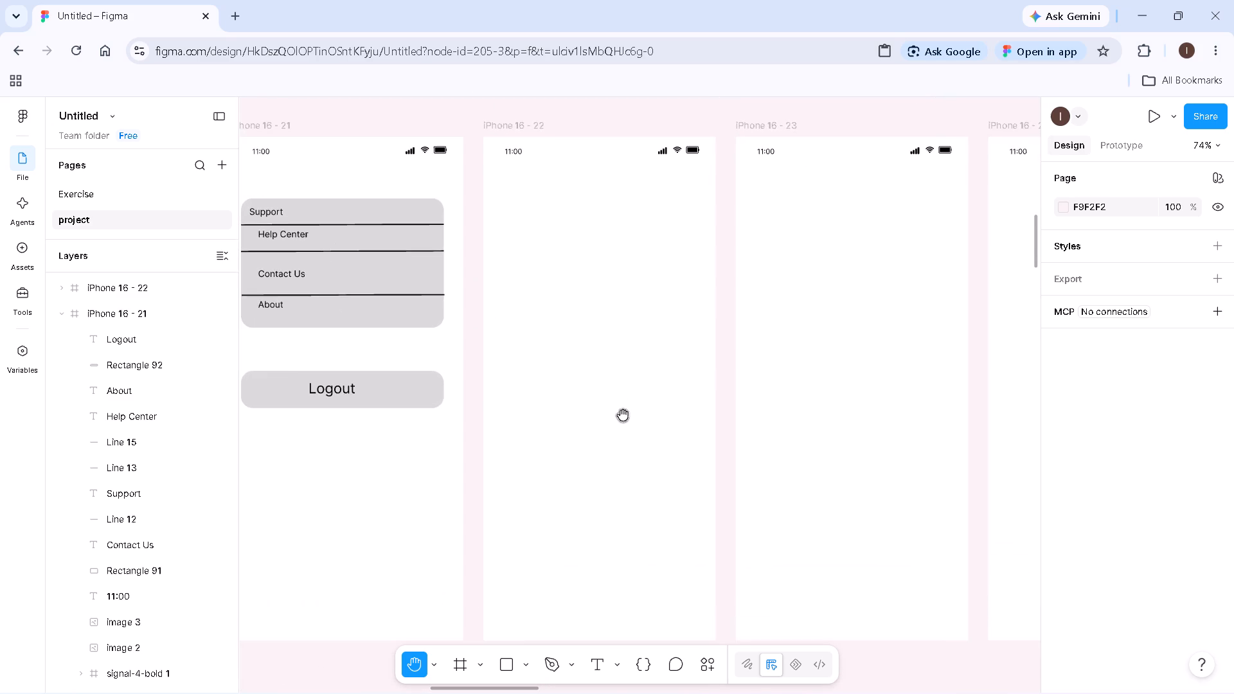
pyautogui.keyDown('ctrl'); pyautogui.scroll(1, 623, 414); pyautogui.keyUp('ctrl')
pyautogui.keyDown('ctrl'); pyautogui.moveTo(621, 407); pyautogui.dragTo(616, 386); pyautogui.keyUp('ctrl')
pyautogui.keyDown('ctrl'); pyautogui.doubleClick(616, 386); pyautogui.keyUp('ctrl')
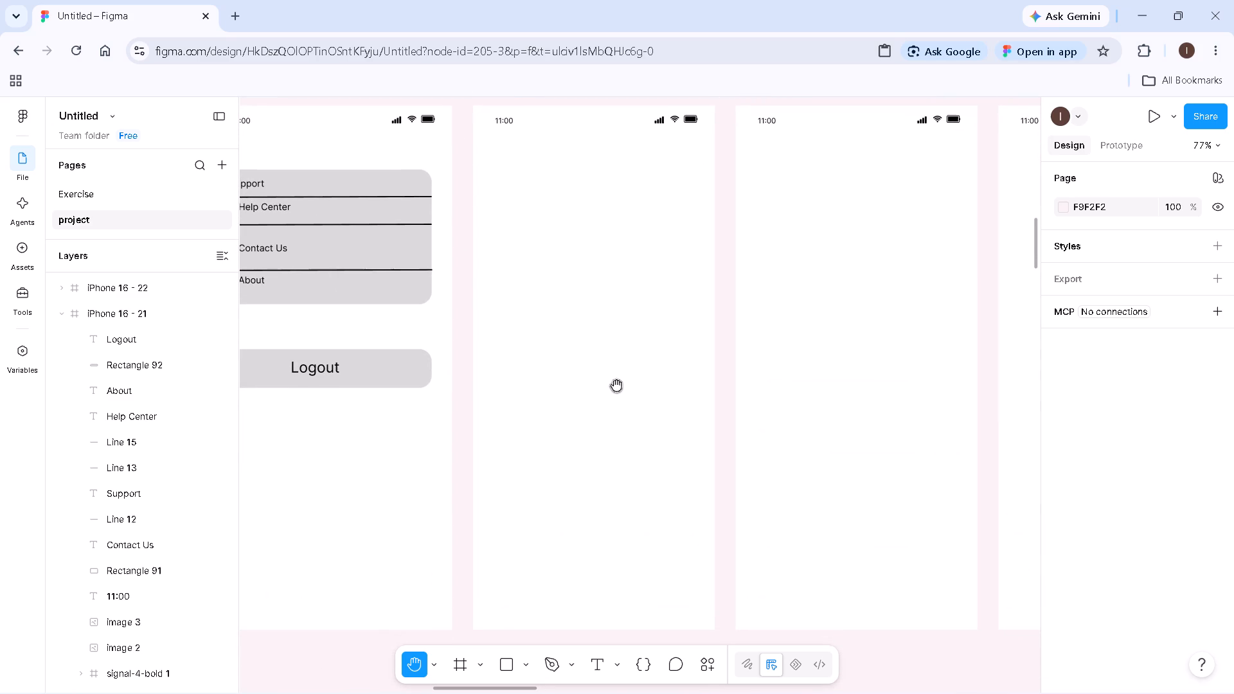
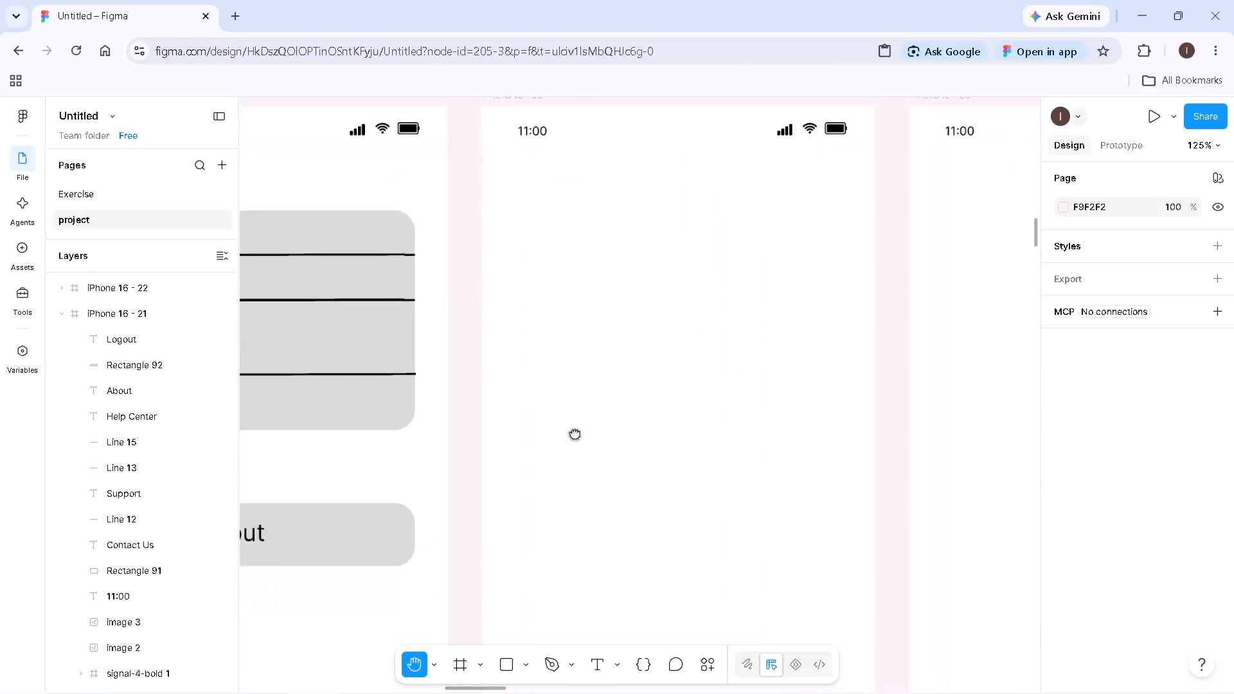
# Draw a rectangle about 368 × 339 in the blank iPhone 16 - 22 frame, below the status bar and spanning nearly the frame's width.
pyautogui.moveTo(575, 433); pyautogui.dragTo(514, 398)
pyautogui.click(501, 666)
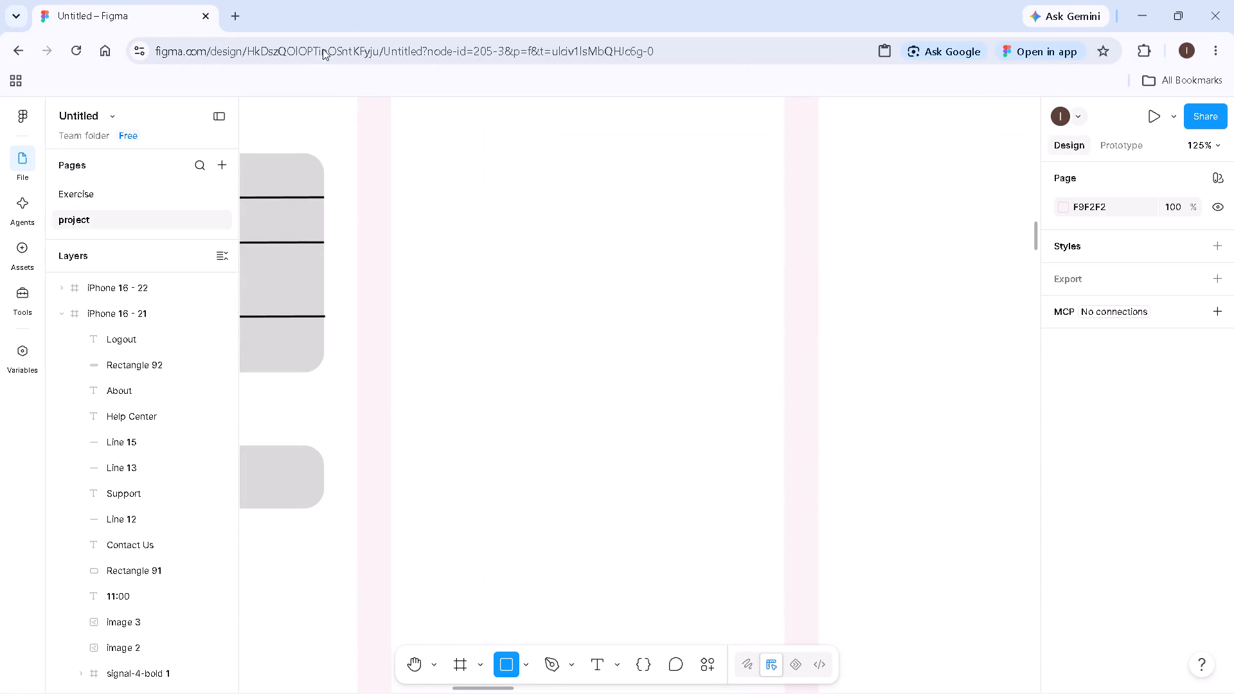
pyautogui.moveTo(403, 125); pyautogui.dragTo(726, 481)
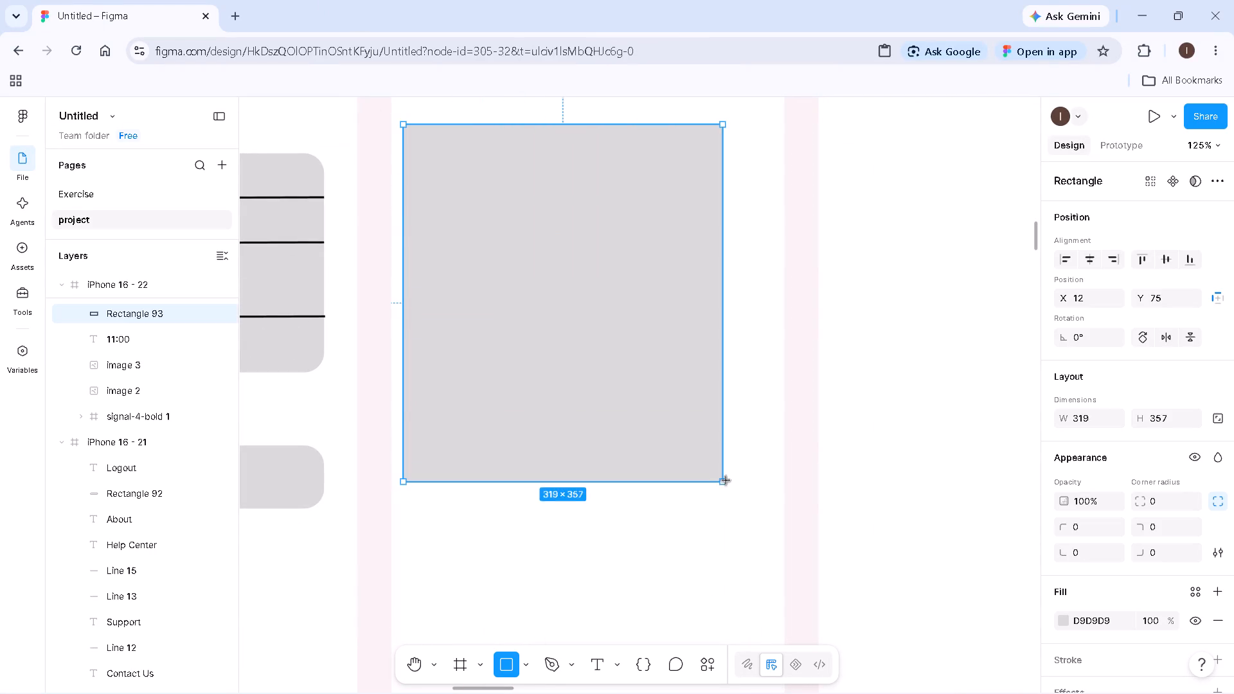
pyautogui.moveTo(726, 481); pyautogui.dragTo(771, 463)
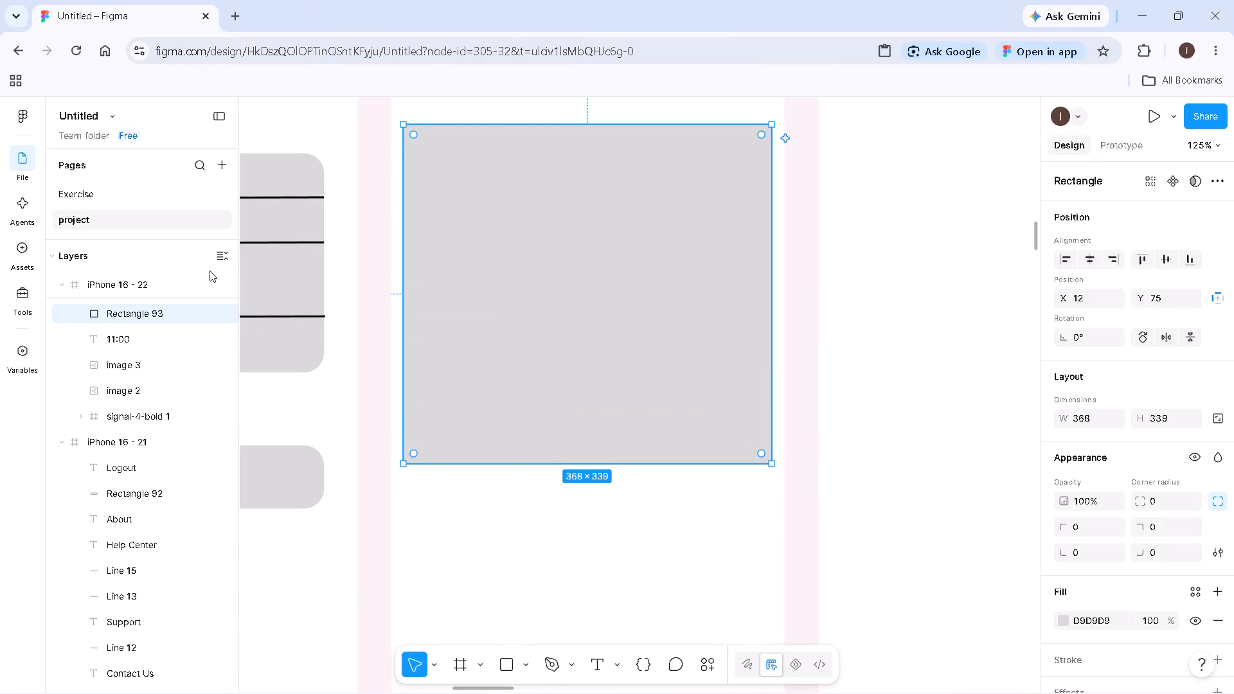
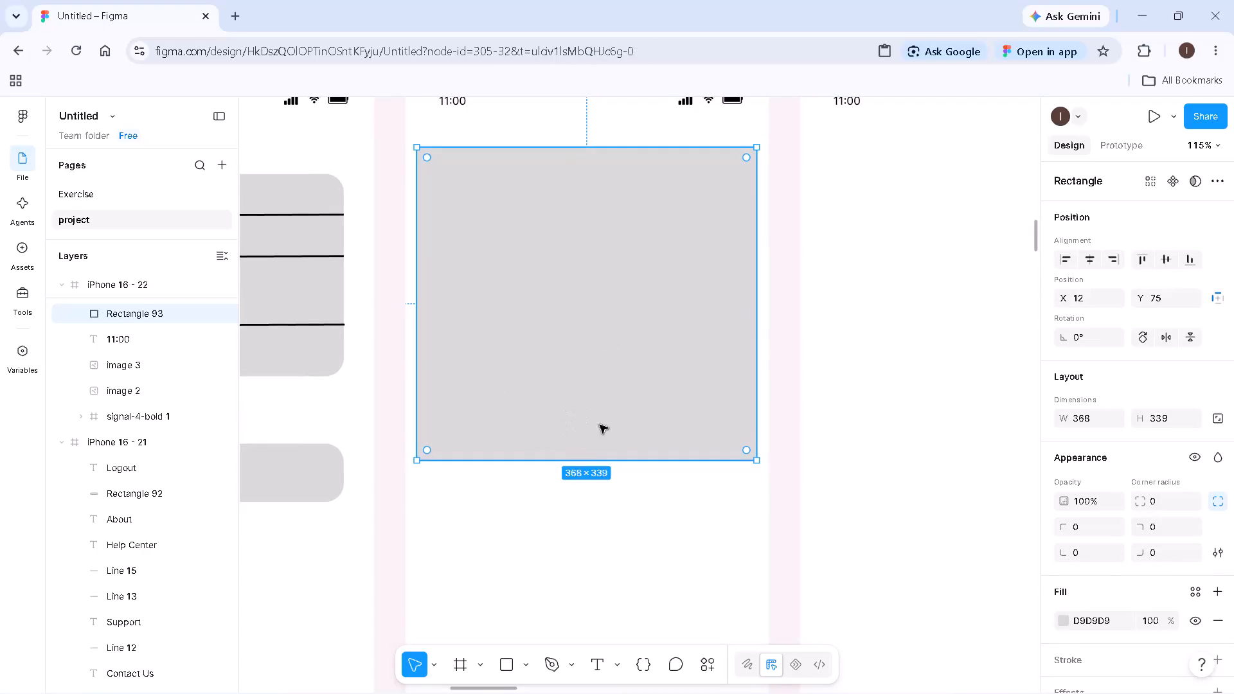
# Set the corner radius of the grey rectangle in the iPhone 16 - 22 frame to 20.
pyautogui.click(1161, 509)
pyautogui.write('20')
pyautogui.press('Return')
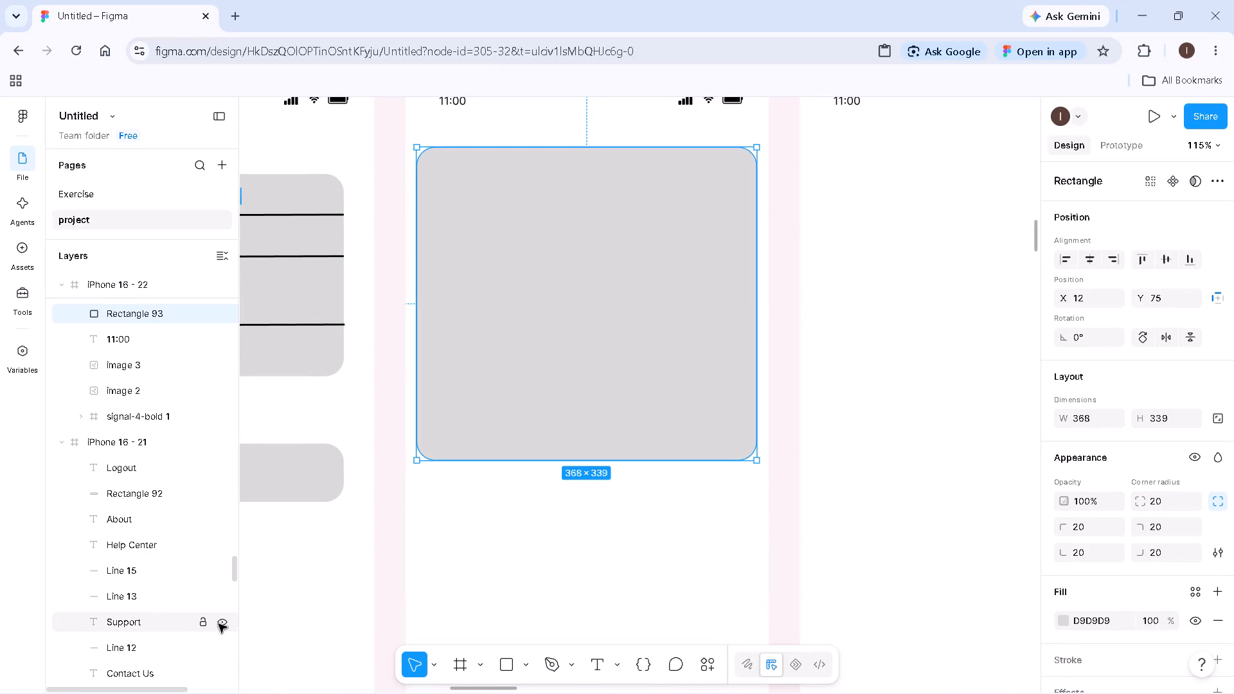
pyautogui.click(519, 538)
# Move the rounded rectangle further down in the iPhone 16 - 22 frame, leaving header space above it.
pyautogui.scroll(-2, 519, 538)
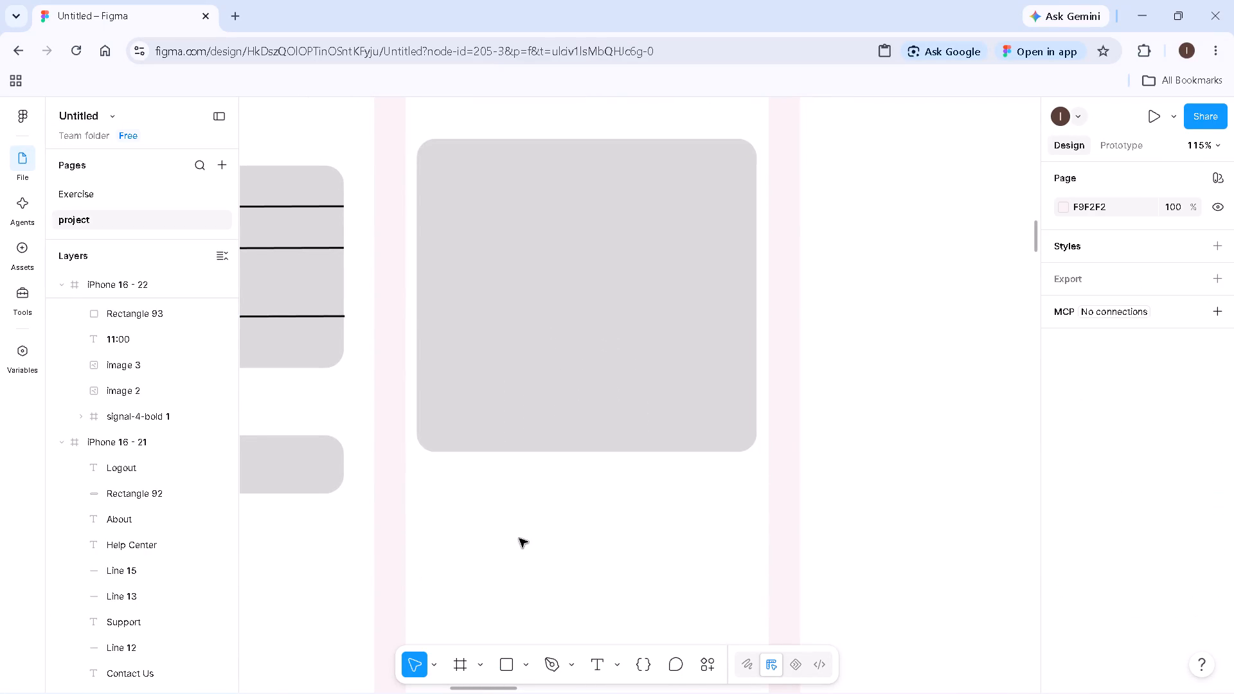
pyautogui.scroll(-3, 519, 538)
pyautogui.keyDown('ctrl'); pyautogui.scroll(-4, 515, 531); pyautogui.keyUp('ctrl')
pyautogui.keyDown('ctrl'); pyautogui.moveTo(503, 471); pyautogui.dragTo(513, 530); pyautogui.keyUp('ctrl')
pyautogui.keyDown('ctrl'); pyautogui.click(513, 530); pyautogui.keyUp('ctrl')
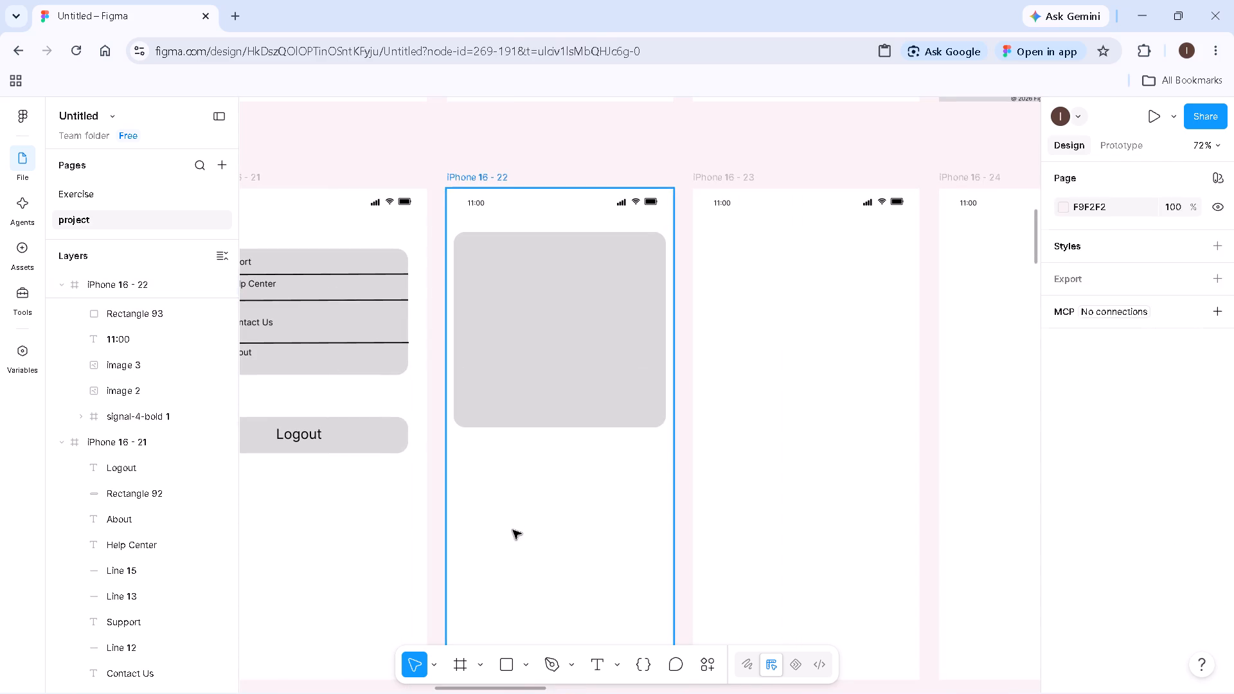
pyautogui.moveTo(523, 386); pyautogui.dragTo(536, 407)
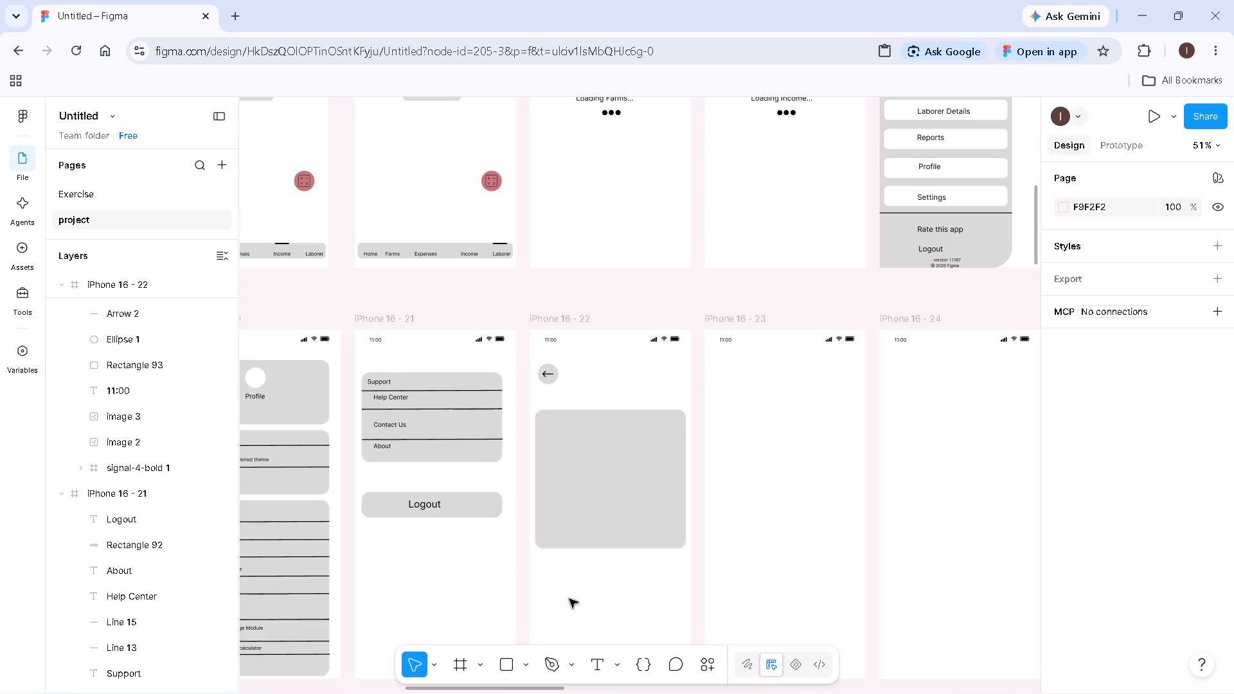
# Add the text "Help Center" beside the back arrow in the iPhone 16 - 22 frame.
pyautogui.doubleClick(599, 670)
pyautogui.press('v')
pyautogui.click(571, 319)
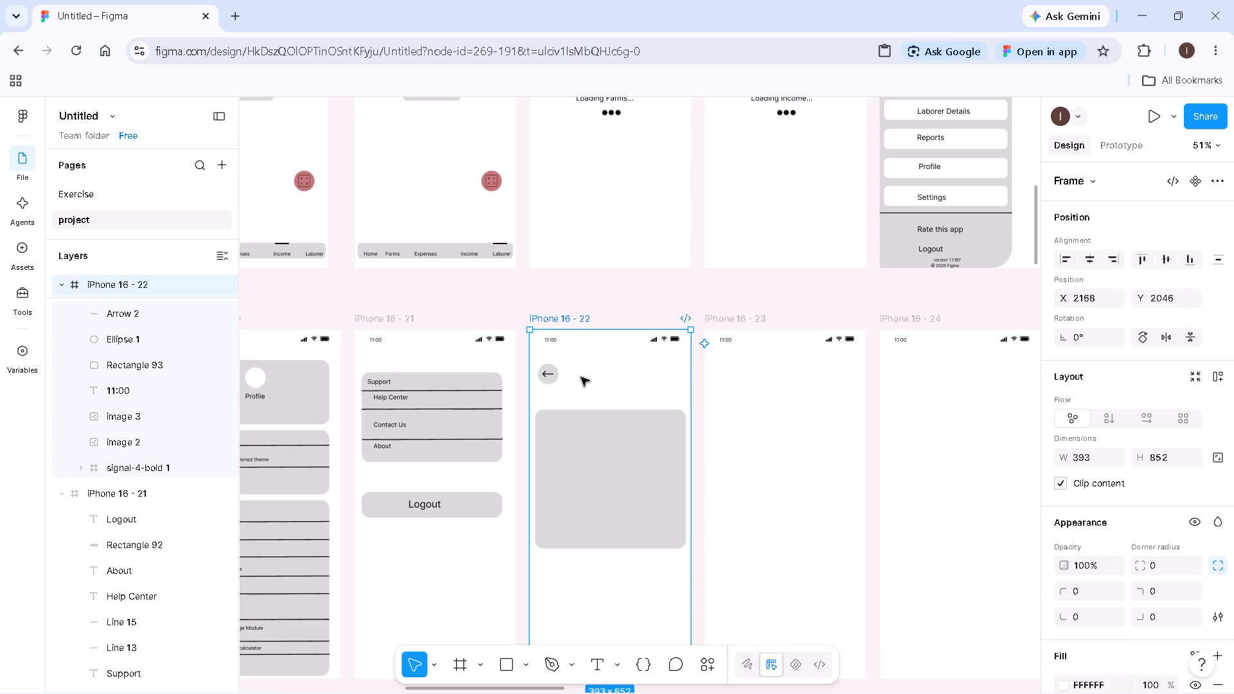
pyautogui.press('t')
pyautogui.click(579, 372)
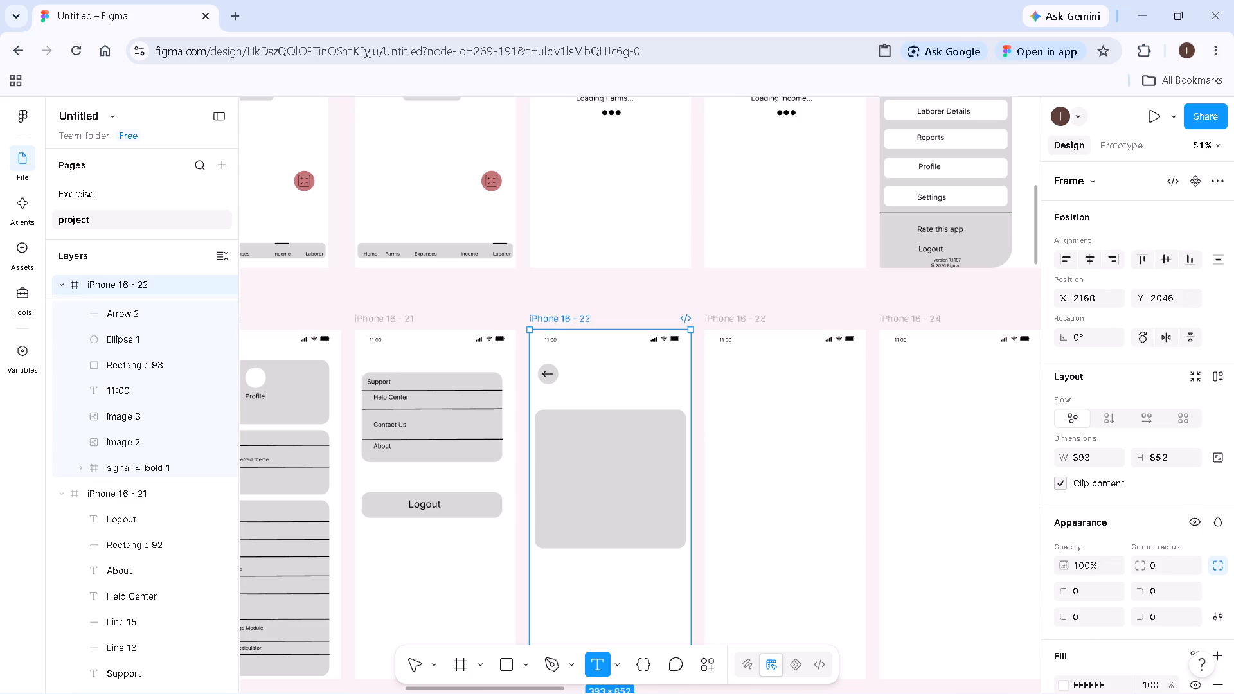
pyautogui.write('Hek')
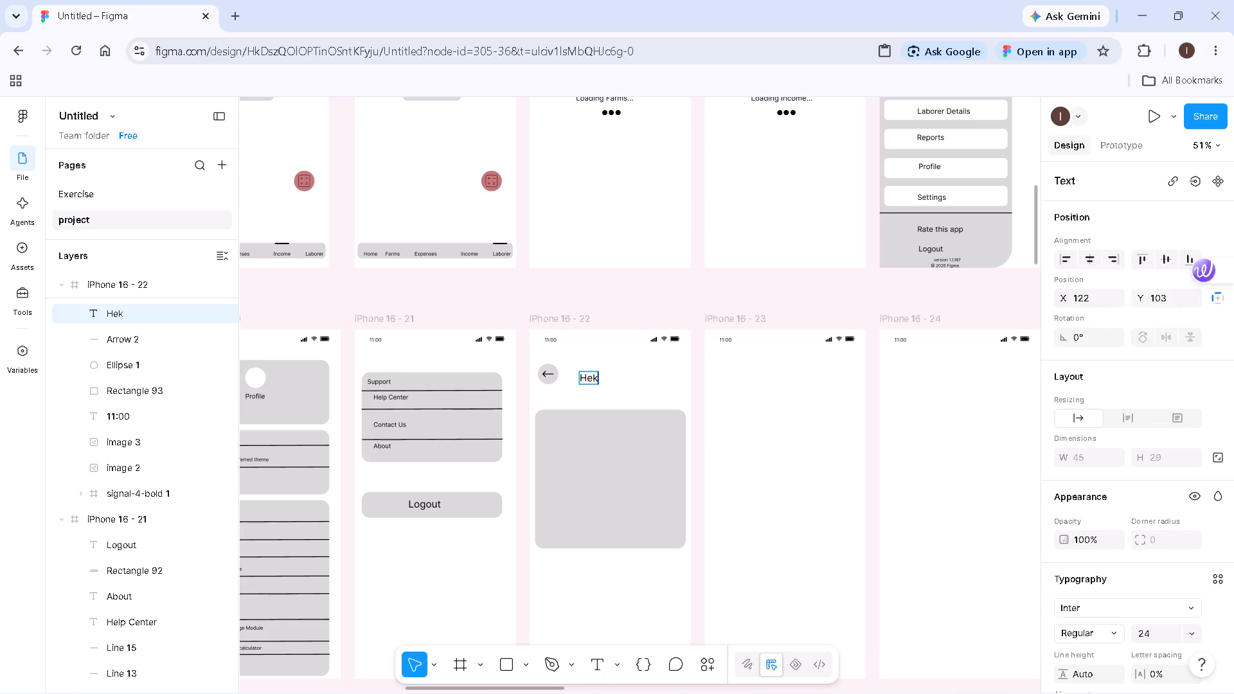
pyautogui.press('BackSpace')
pyautogui.write('lp')
pyautogui.press('space')
pyautogui.write('Center')
pyautogui.doubleClick(604, 604)
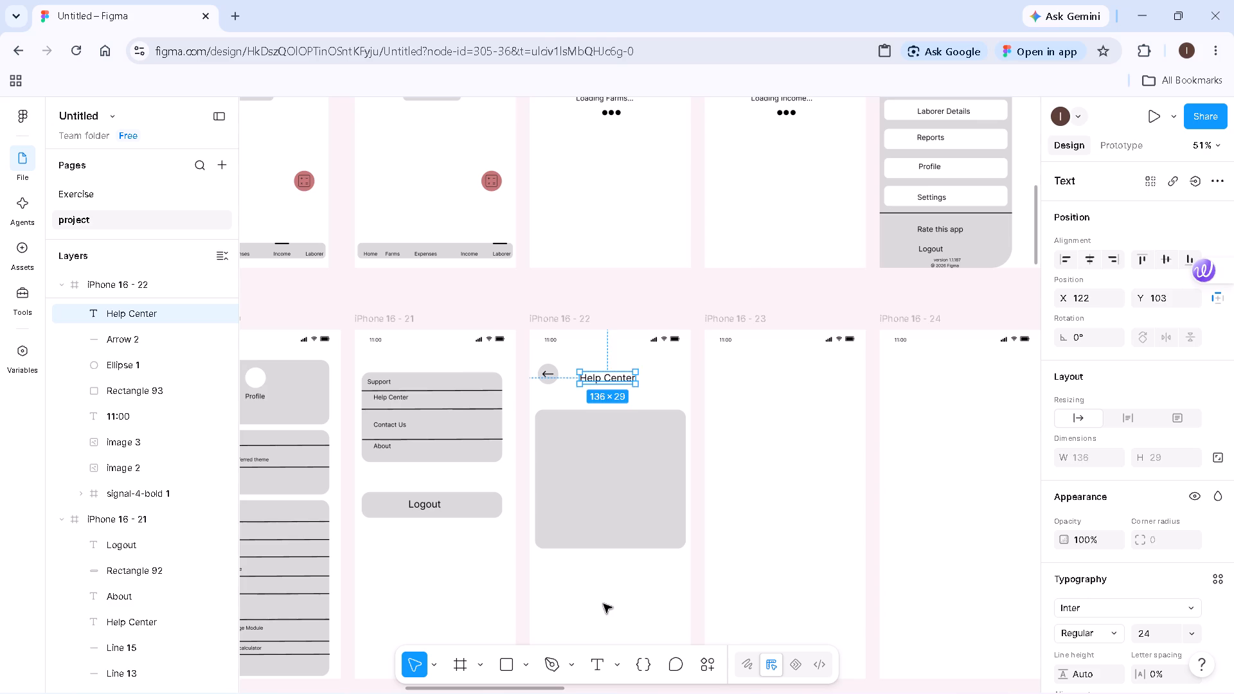
# Move the "Help Center" title closer to the back arrow, to about X 98, Y 85.
pyautogui.moveTo(612, 377); pyautogui.dragTo(605, 371)
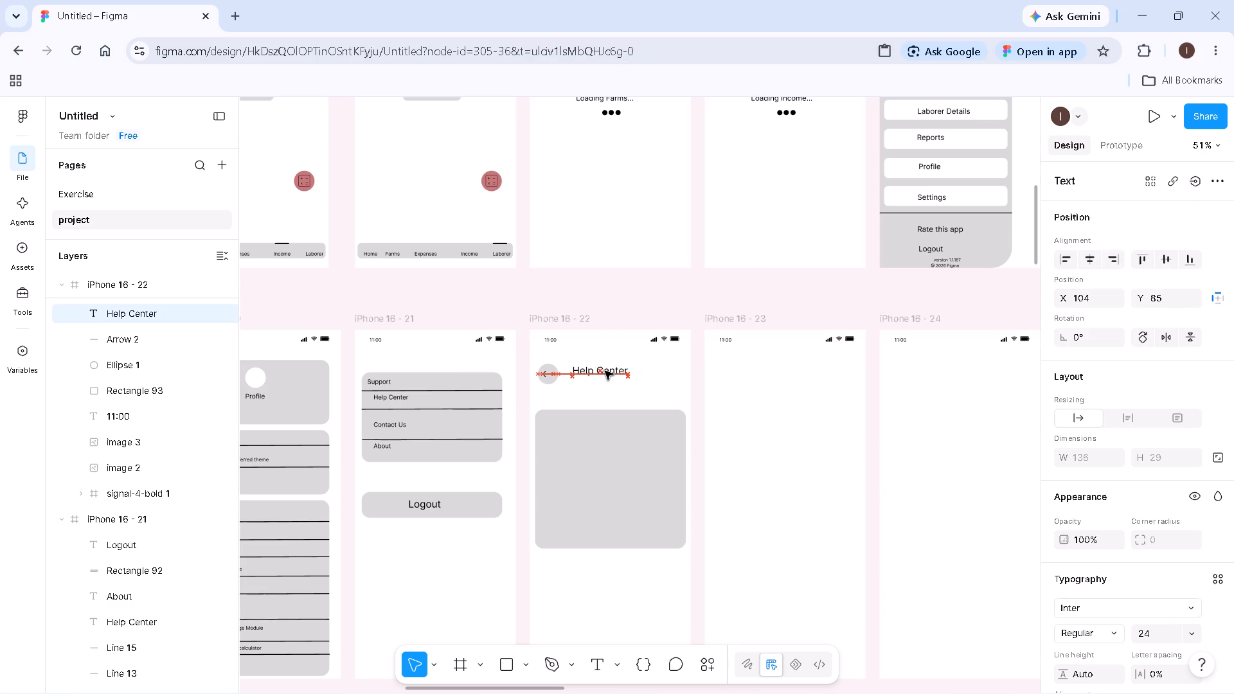
pyautogui.moveTo(605, 371); pyautogui.dragTo(604, 373)
pyautogui.moveTo(604, 373); pyautogui.dragTo(603, 370)
pyautogui.click(580, 607)
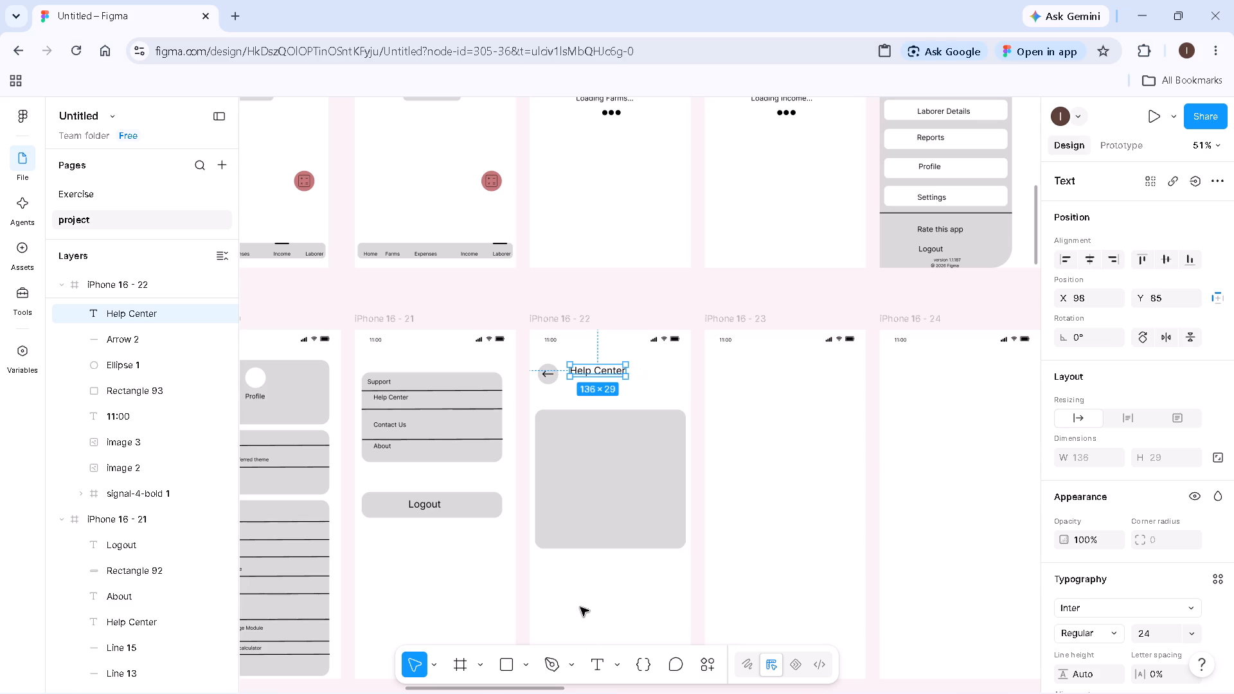
# Draw a rectangle about 340 × 214 in the upper part of the blank iPhone 16 - 23 frame.
pyautogui.keyDown('ctrl'); pyautogui.scroll(-4, 580, 607); pyautogui.keyUp('ctrl')
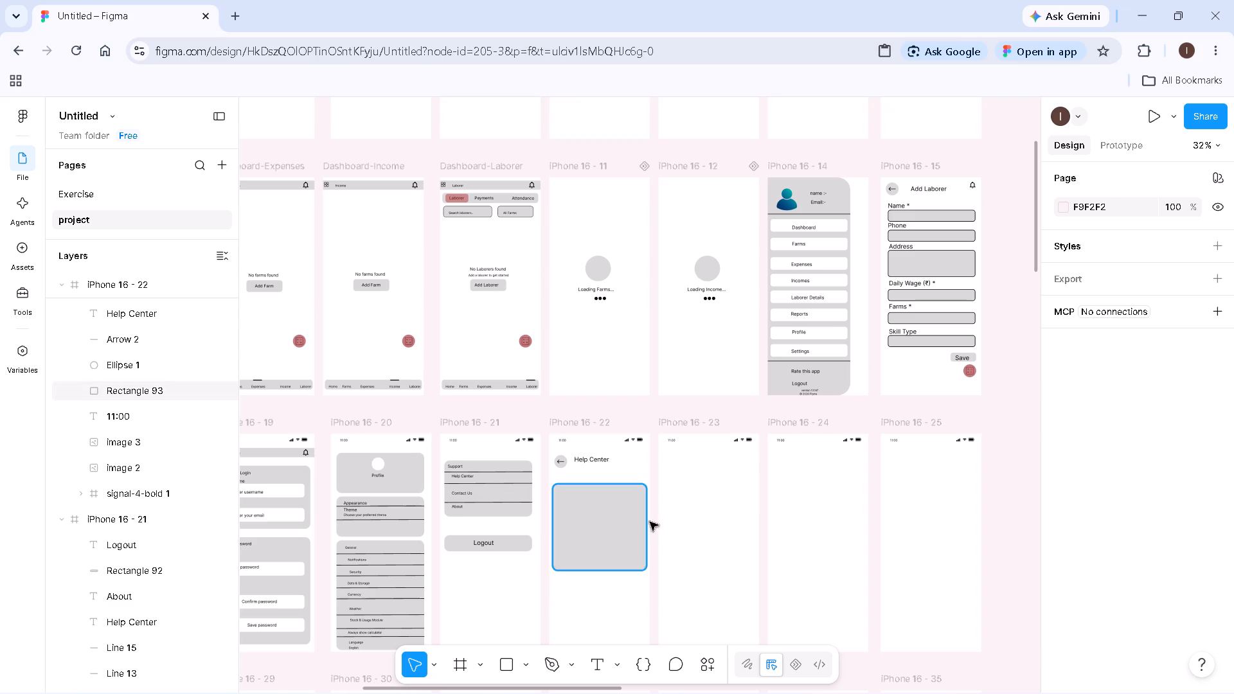
pyautogui.click(705, 425)
pyautogui.moveTo(708, 510); pyautogui.dragTo(695, 507)
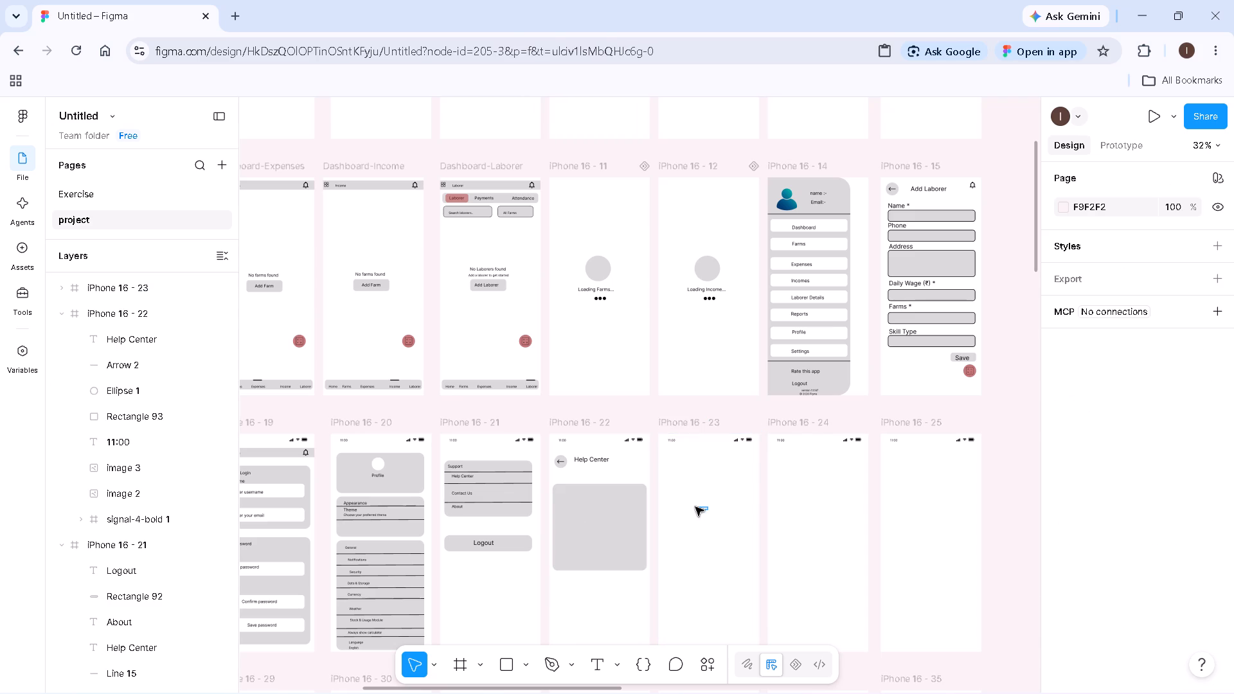
pyautogui.moveTo(695, 507); pyautogui.dragTo(694, 507)
pyautogui.press('h')
pyautogui.moveTo(698, 507); pyautogui.dragTo(555, 414)
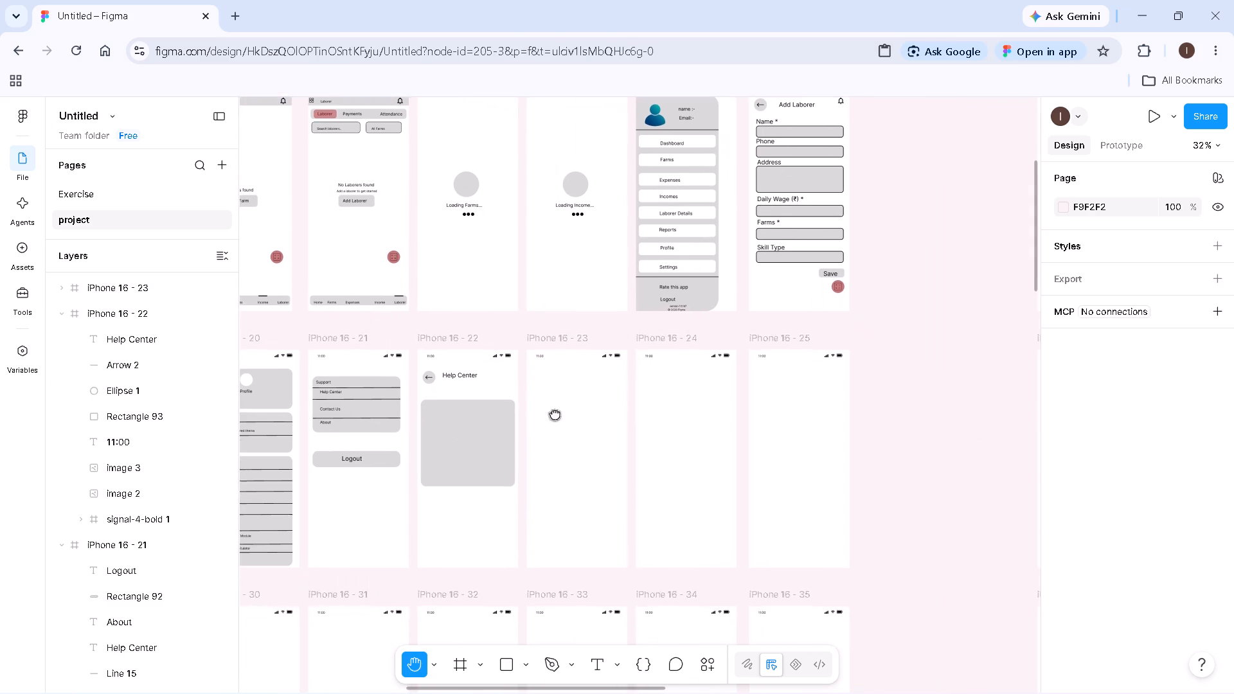
pyautogui.moveTo(555, 414); pyautogui.dragTo(505, 378)
pyautogui.scroll(4, 503, 389)
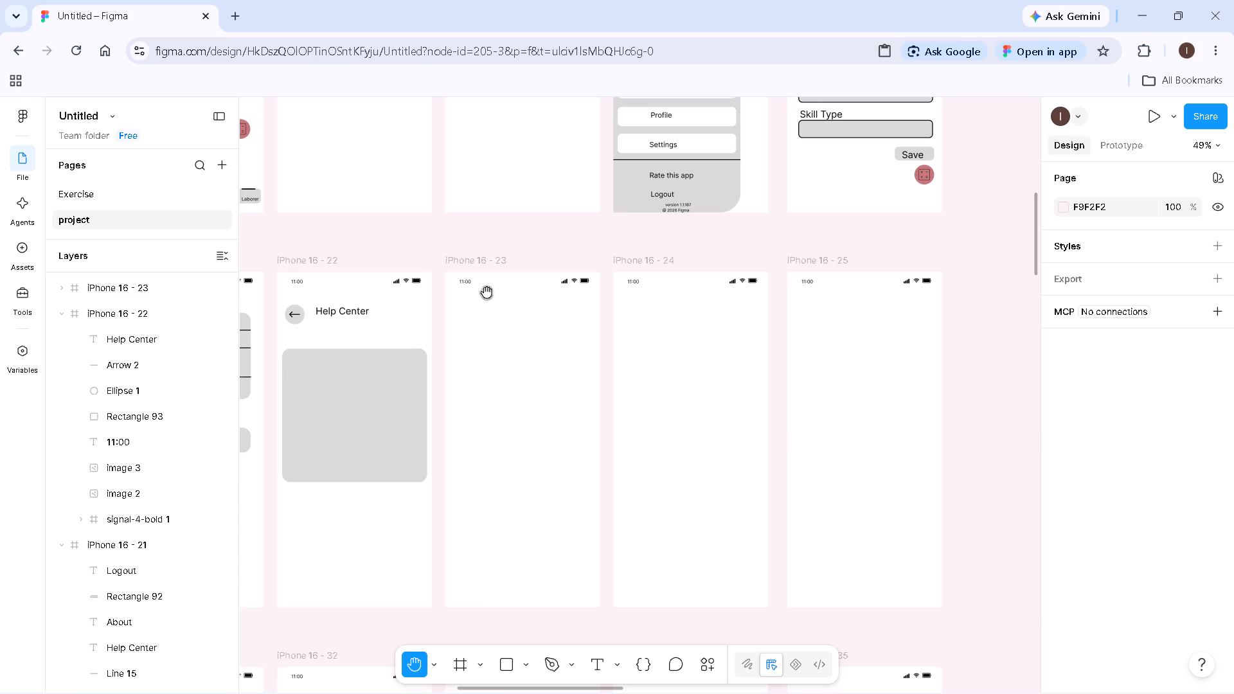
pyautogui.press('v')
pyautogui.click(487, 263)
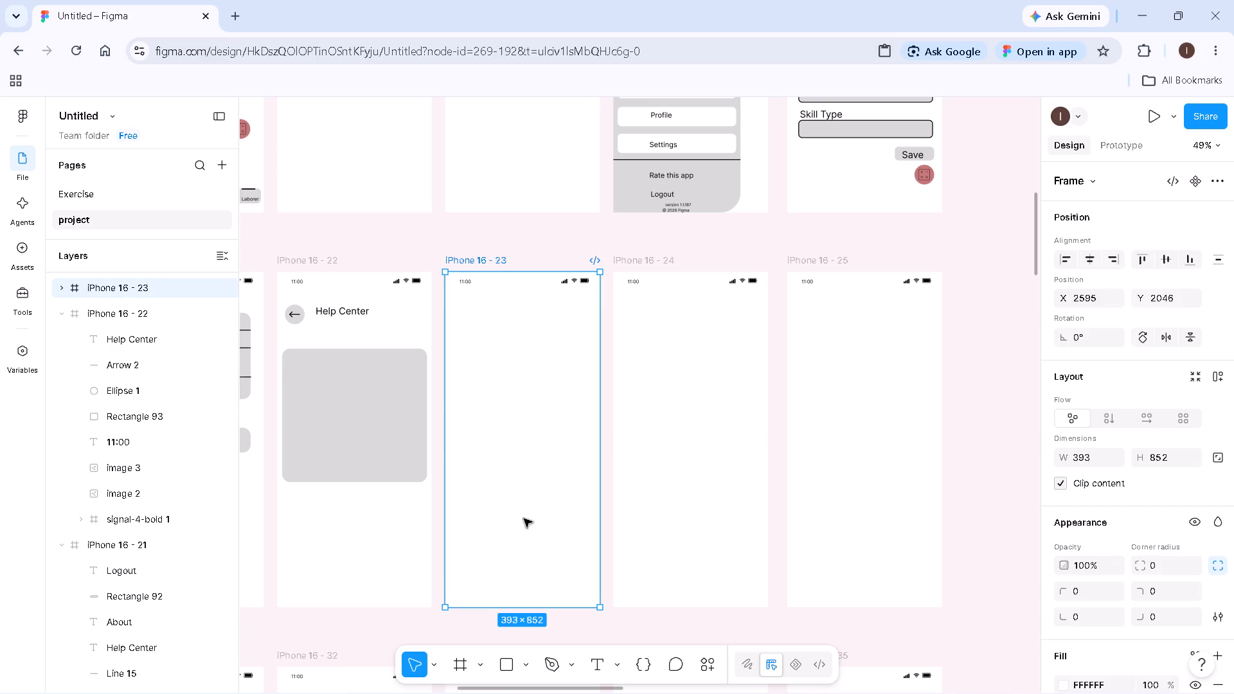
pyautogui.click(506, 672)
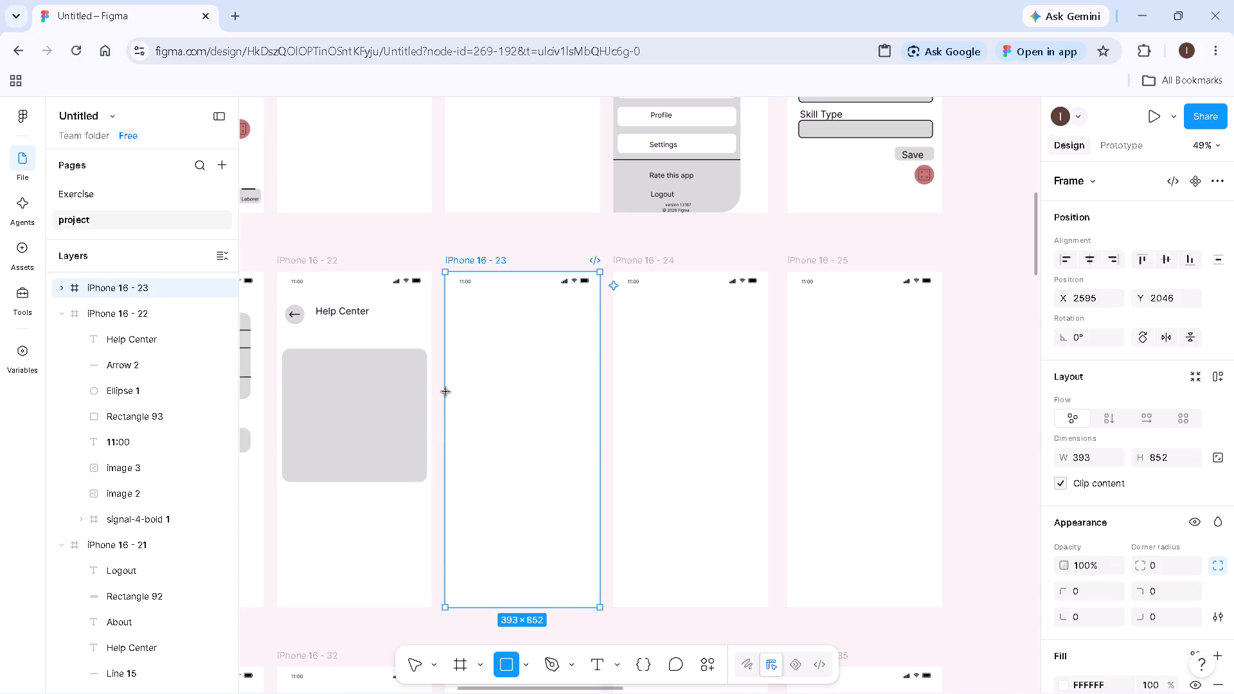
pyautogui.moveTo(454, 309); pyautogui.dragTo(553, 414)
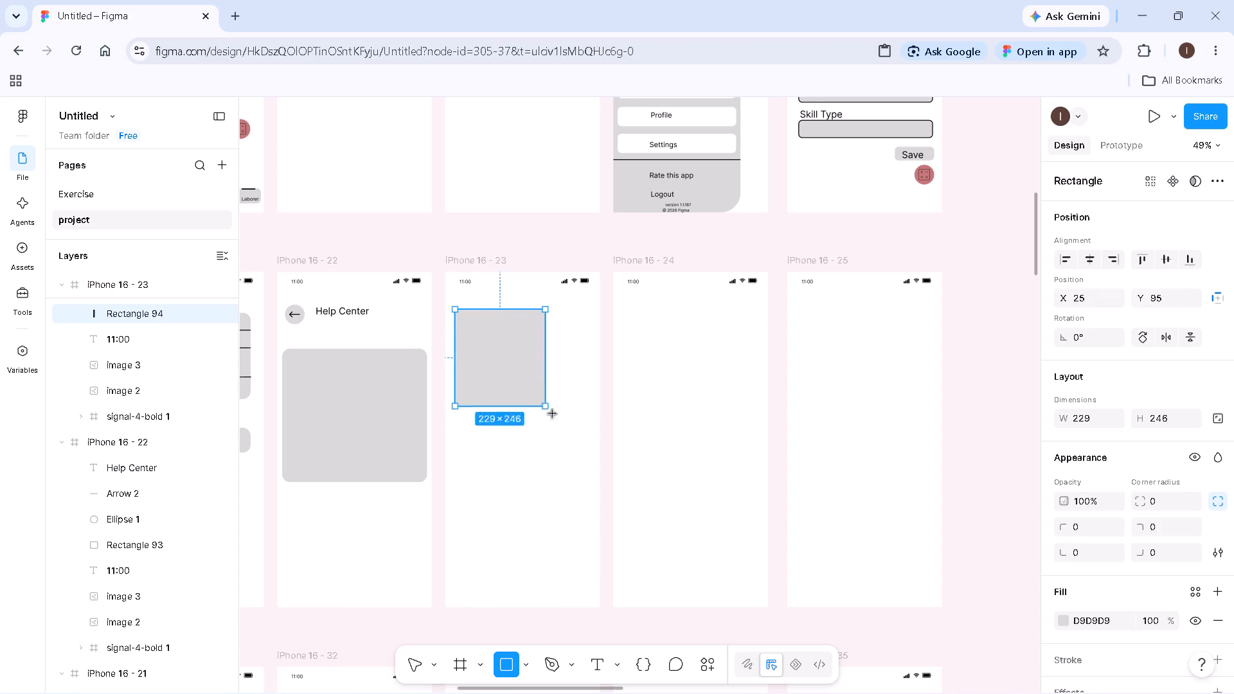
pyautogui.moveTo(553, 414); pyautogui.dragTo(591, 393)
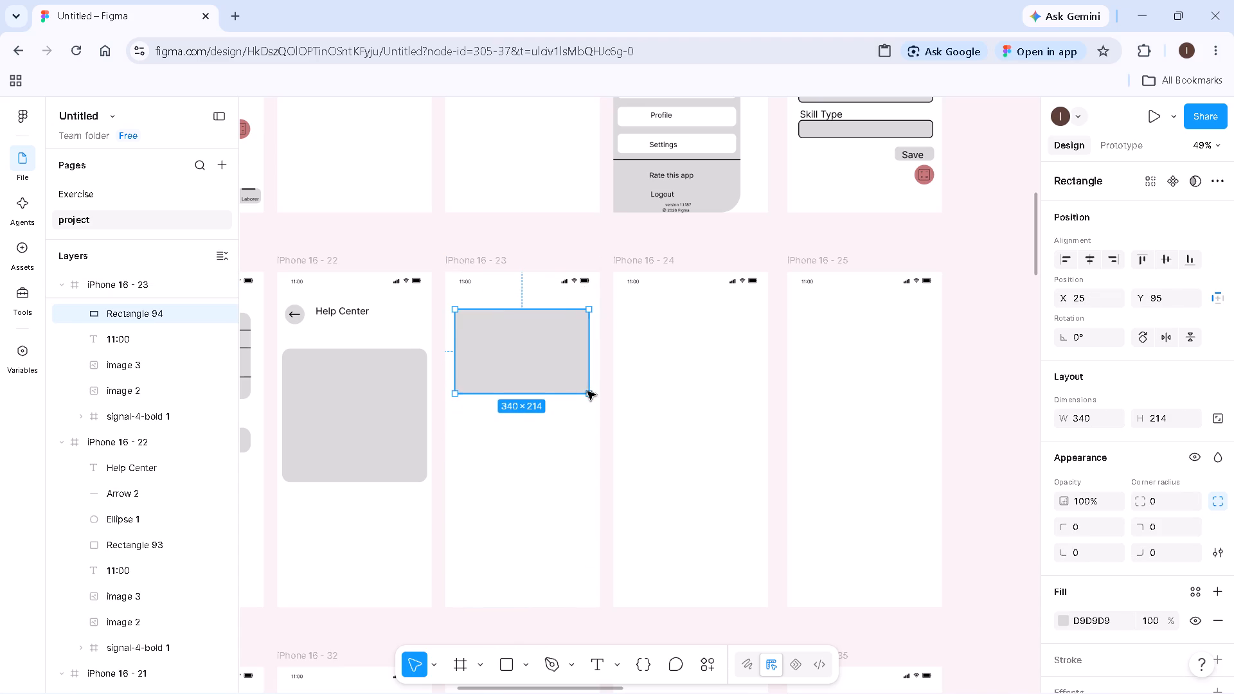
# Set the corner radius of the rectangle in the iPhone 16 - 23 frame to 20.
pyautogui.click(537, 362)
pyautogui.click(1166, 499)
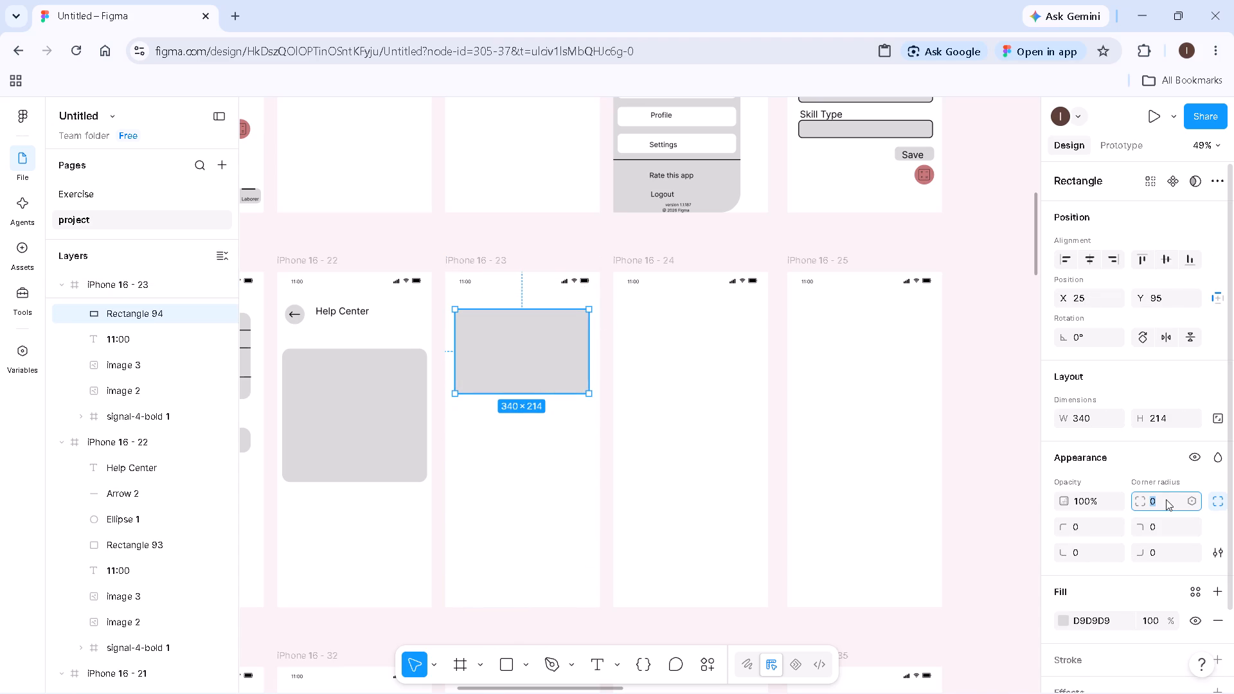
pyautogui.write('20')
pyautogui.press('Return')
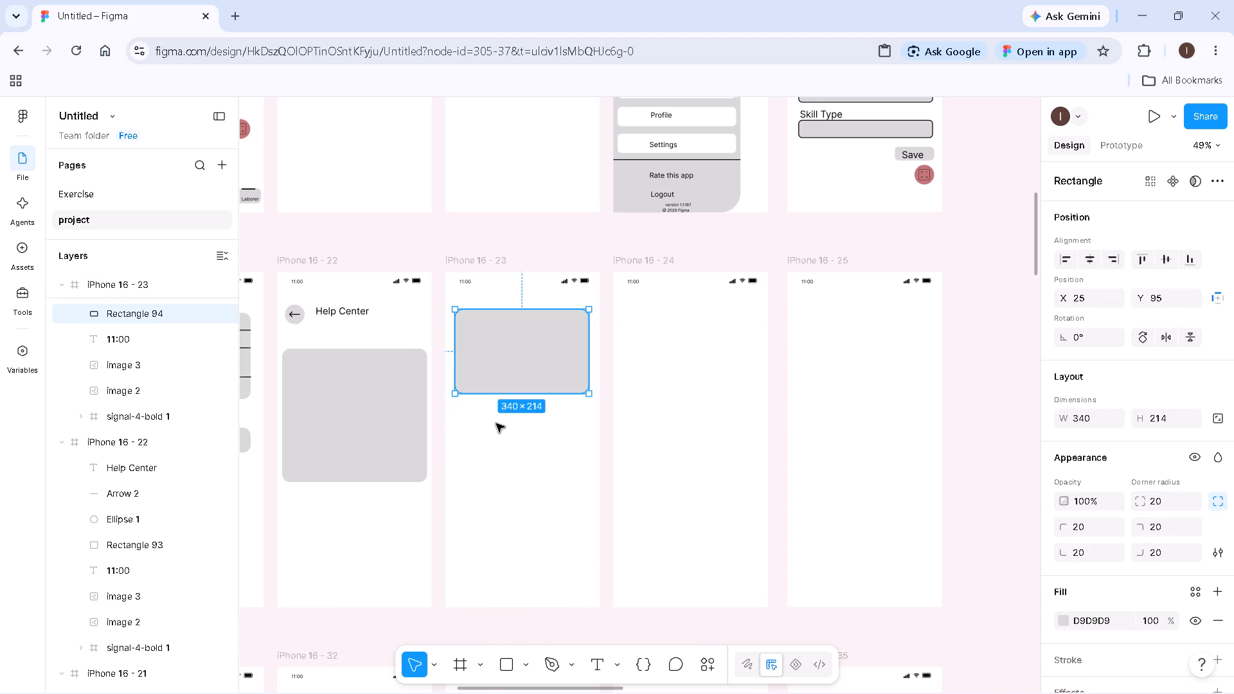
pyautogui.click(510, 452)
# Lower the iPhone 16 - 23 rectangle to about Y 152 and make it taller by extending its bottom edge.
pyautogui.moveTo(494, 381); pyautogui.dragTo(496, 392)
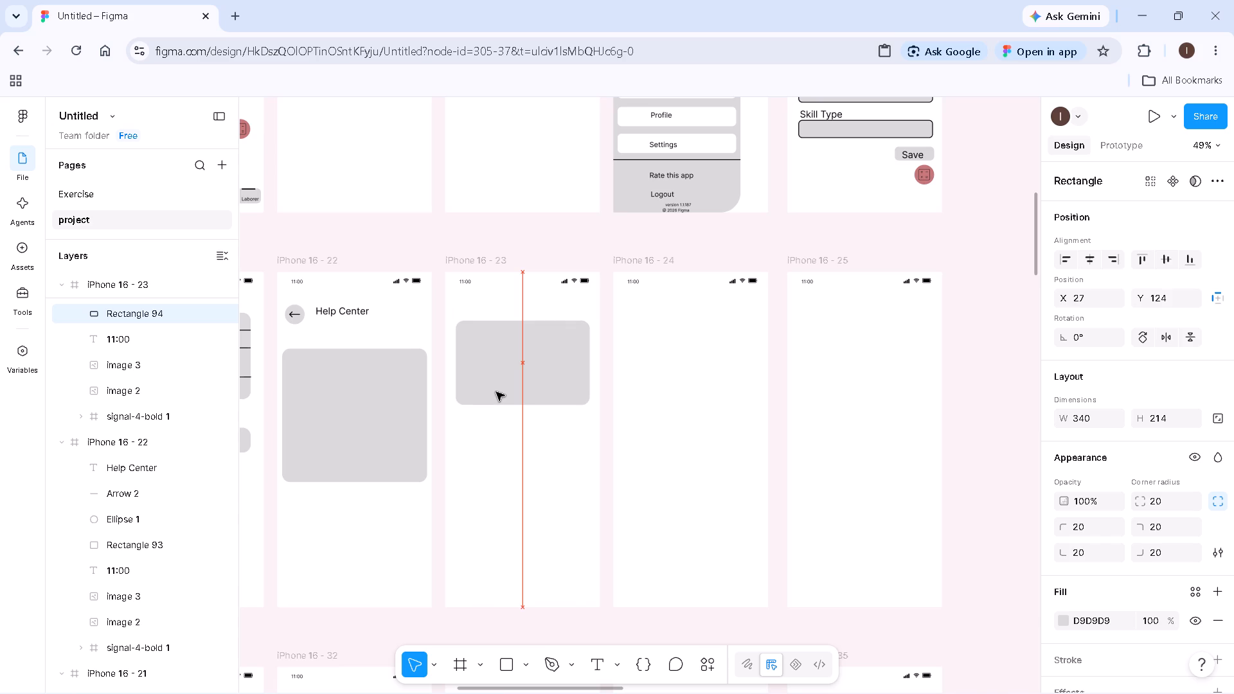
pyautogui.moveTo(496, 392); pyautogui.dragTo(494, 402)
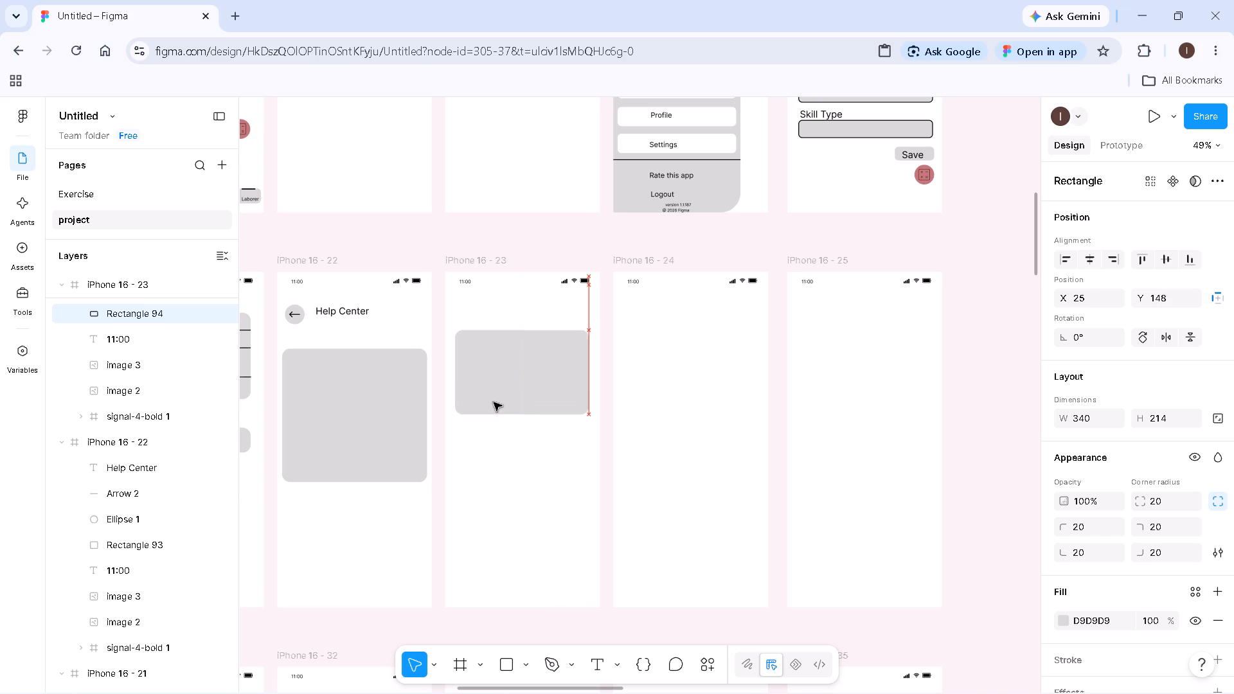
pyautogui.moveTo(494, 402); pyautogui.dragTo(494, 403)
pyautogui.moveTo(502, 421); pyautogui.dragTo(506, 437)
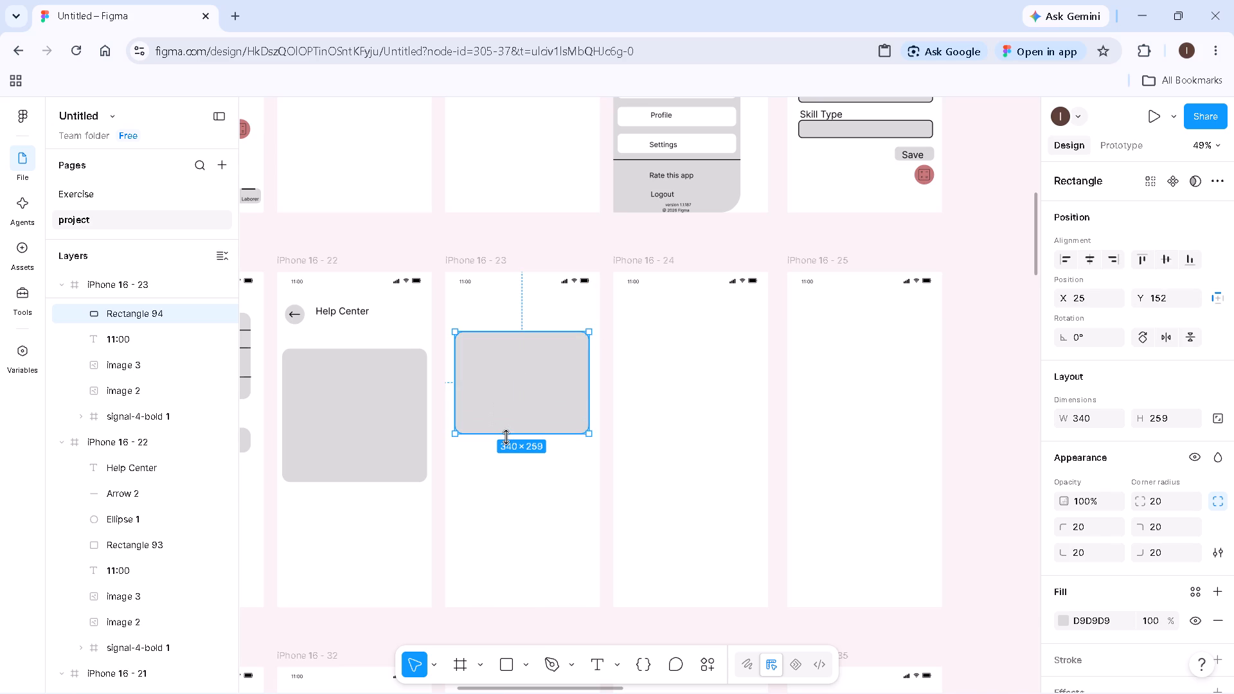
pyautogui.moveTo(506, 437); pyautogui.dragTo(503, 441)
pyautogui.click(489, 499)
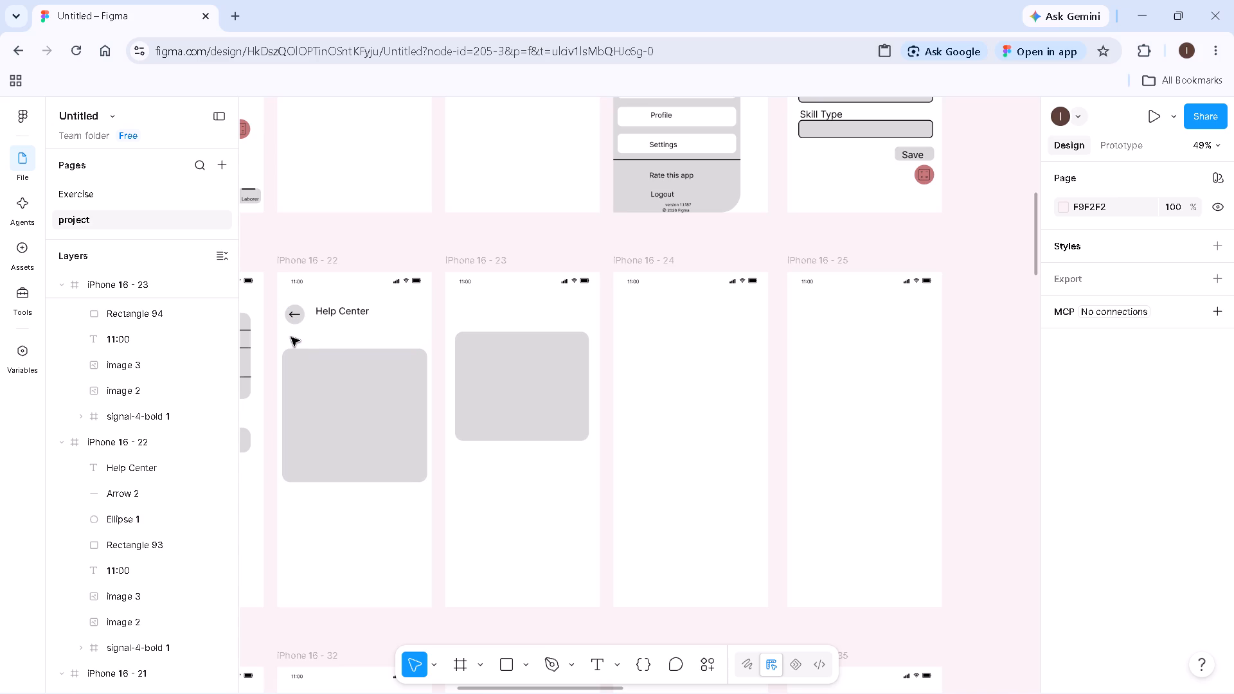
# Paste the circled back arrow into the iPhone 16 - 23 frame above the rectangle.
pyautogui.click(490, 302)
pyautogui.click(480, 261)
pyautogui.hotkey('ctrl', 'v')
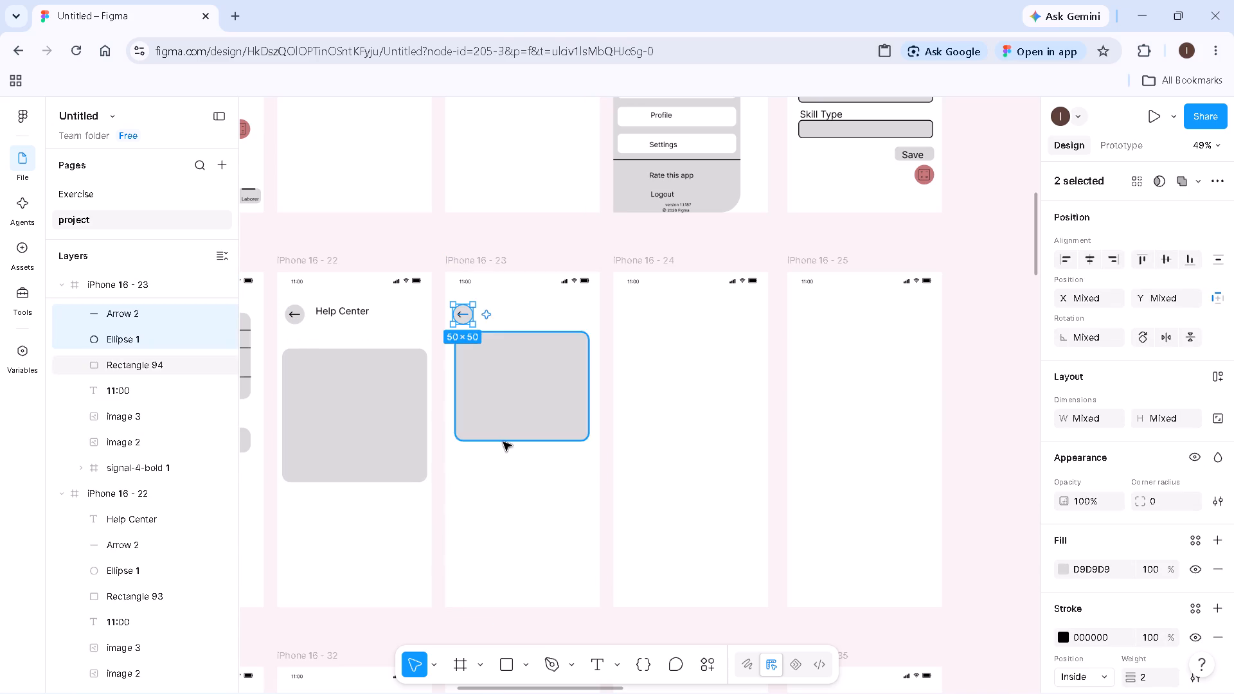
pyautogui.click(506, 494)
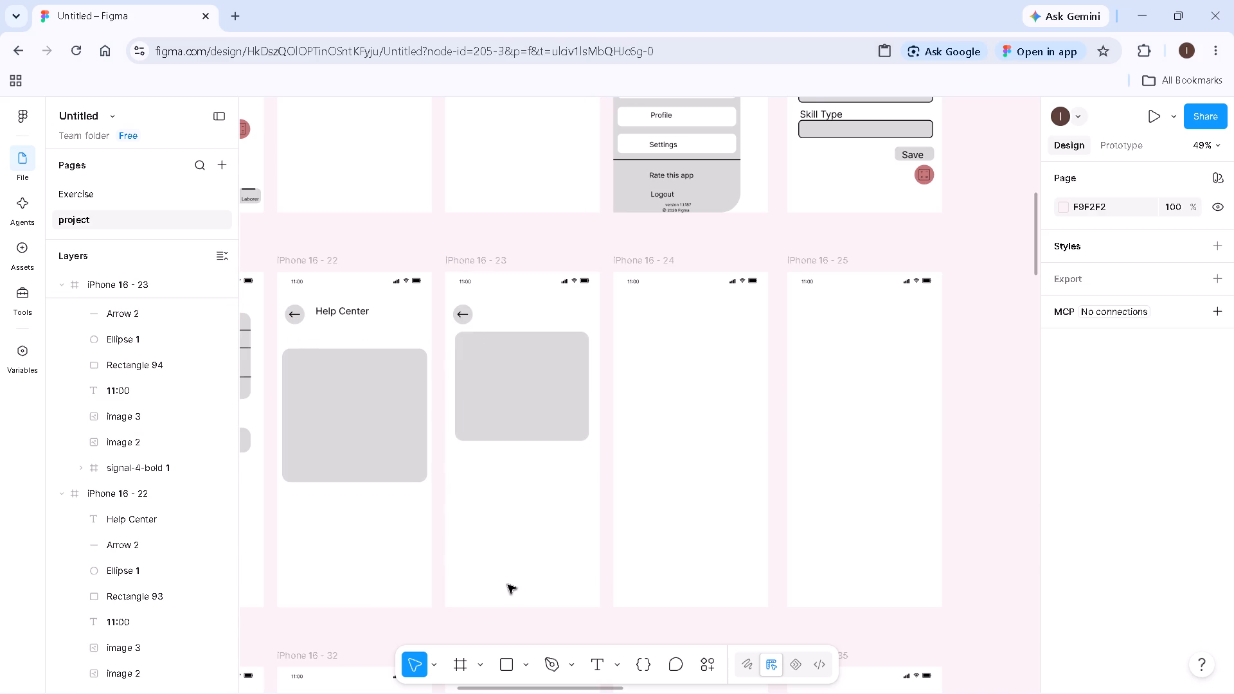
# Add the text "About" beside the back arrow in the iPhone 16 - 23 frame.
pyautogui.click(601, 666)
pyautogui.click(498, 309)
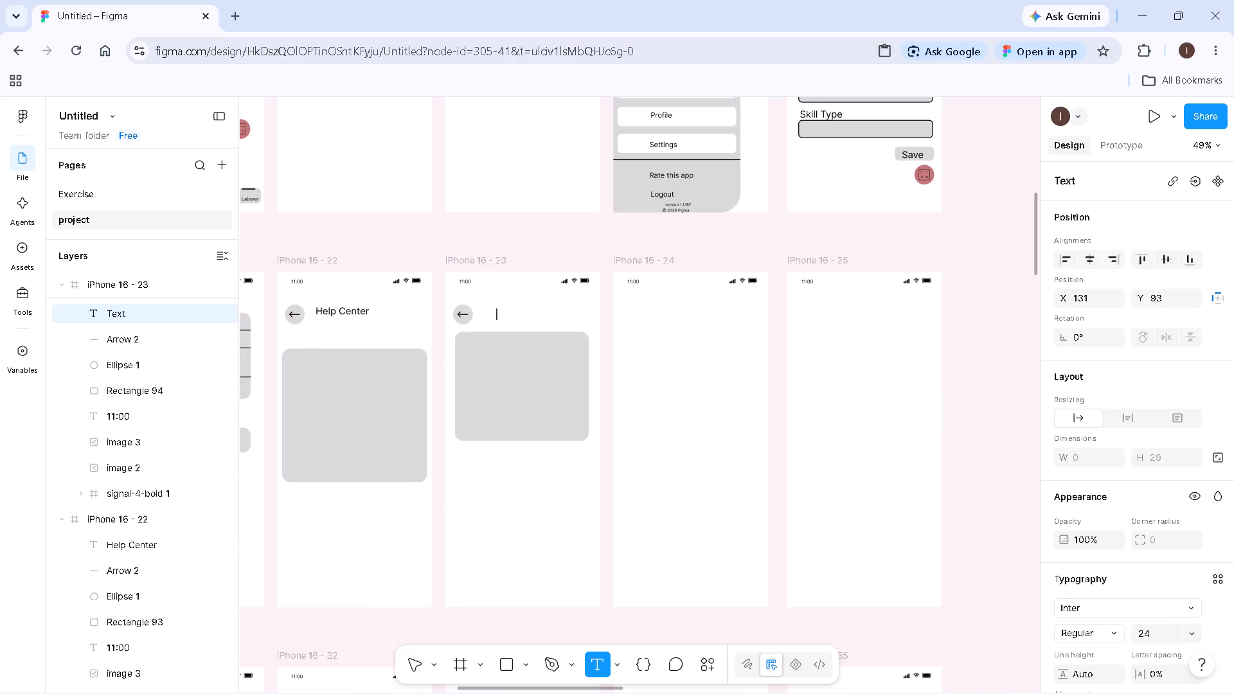
pyautogui.write('About')
pyautogui.click(517, 517)
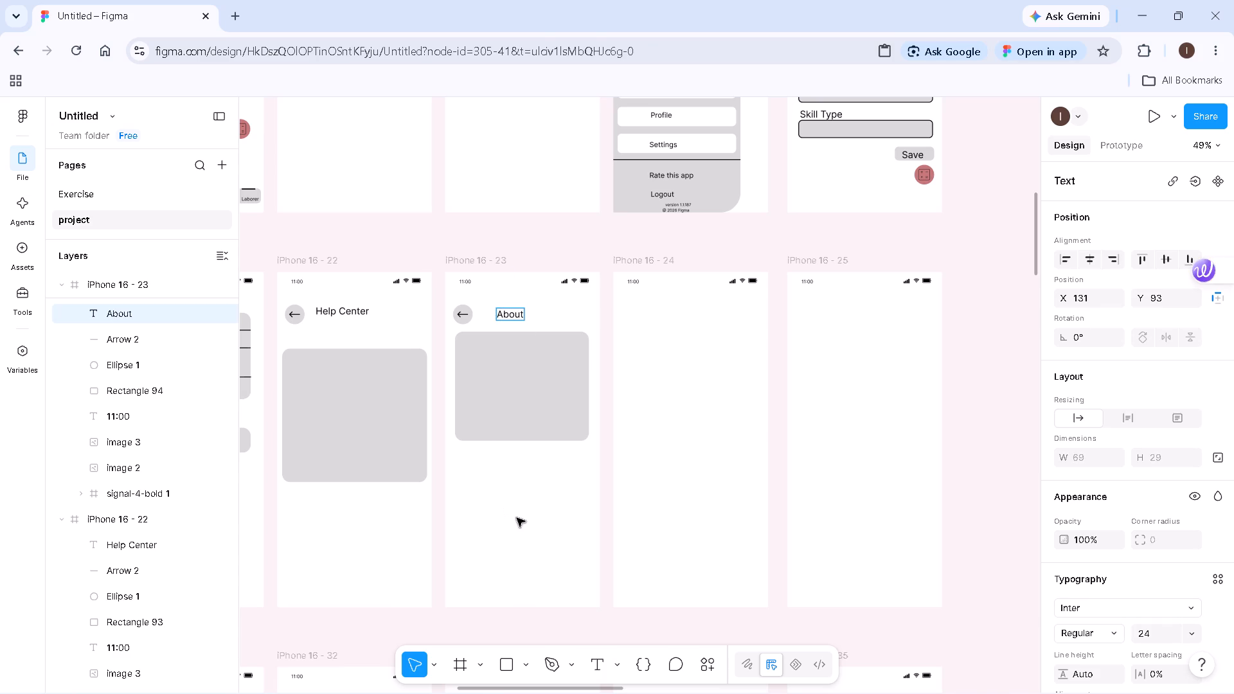
pyautogui.click(517, 512)
# Move the "About" title closer to the back arrow, roughly level with it.
pyautogui.moveTo(518, 312); pyautogui.dragTo(506, 316)
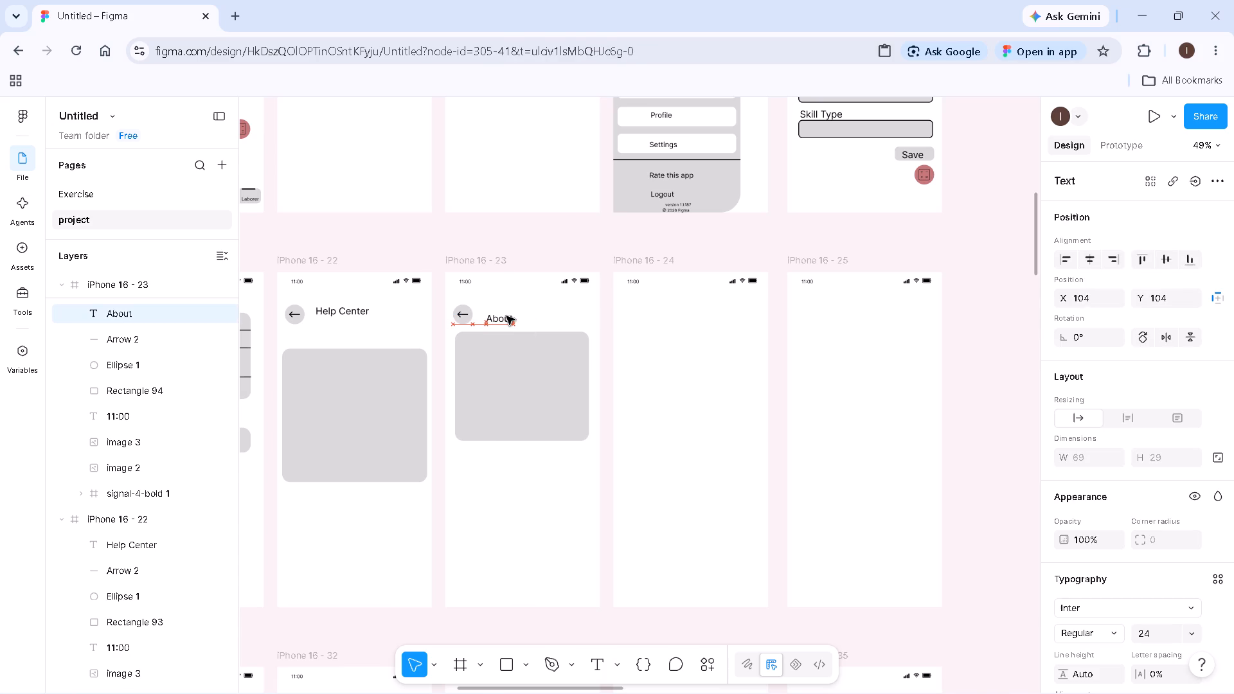
pyautogui.moveTo(506, 316); pyautogui.dragTo(509, 310)
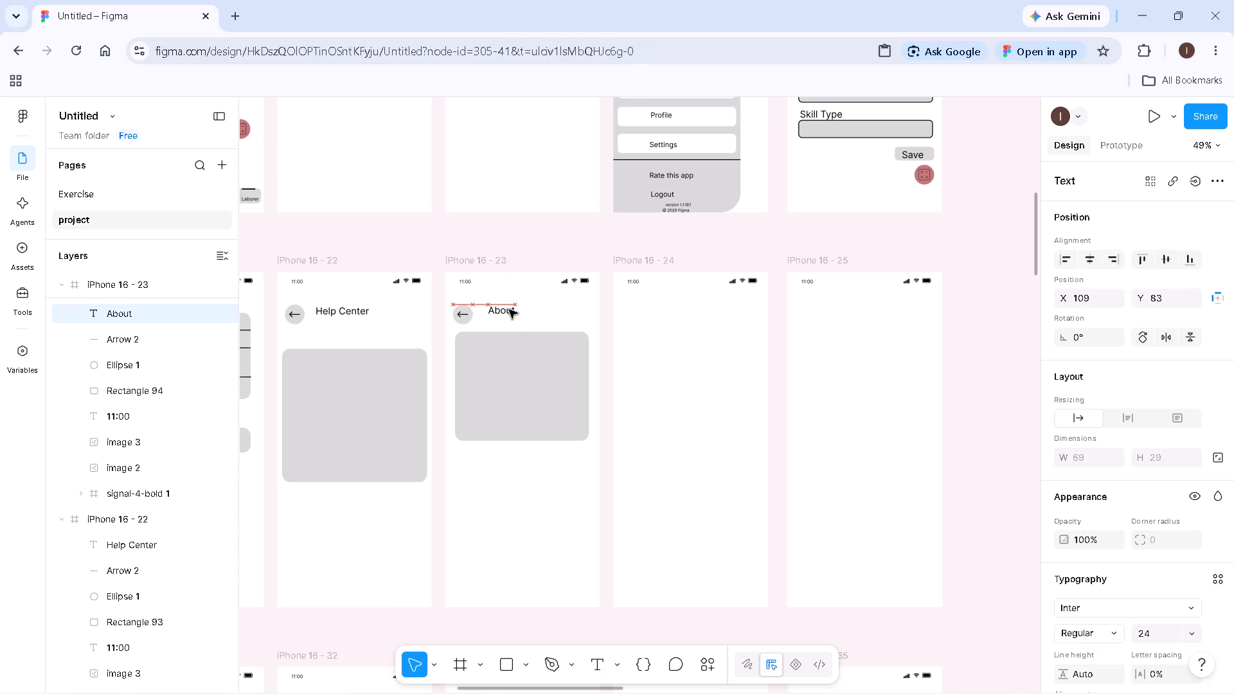
pyautogui.moveTo(509, 310); pyautogui.dragTo(511, 312)
pyautogui.click(566, 523)
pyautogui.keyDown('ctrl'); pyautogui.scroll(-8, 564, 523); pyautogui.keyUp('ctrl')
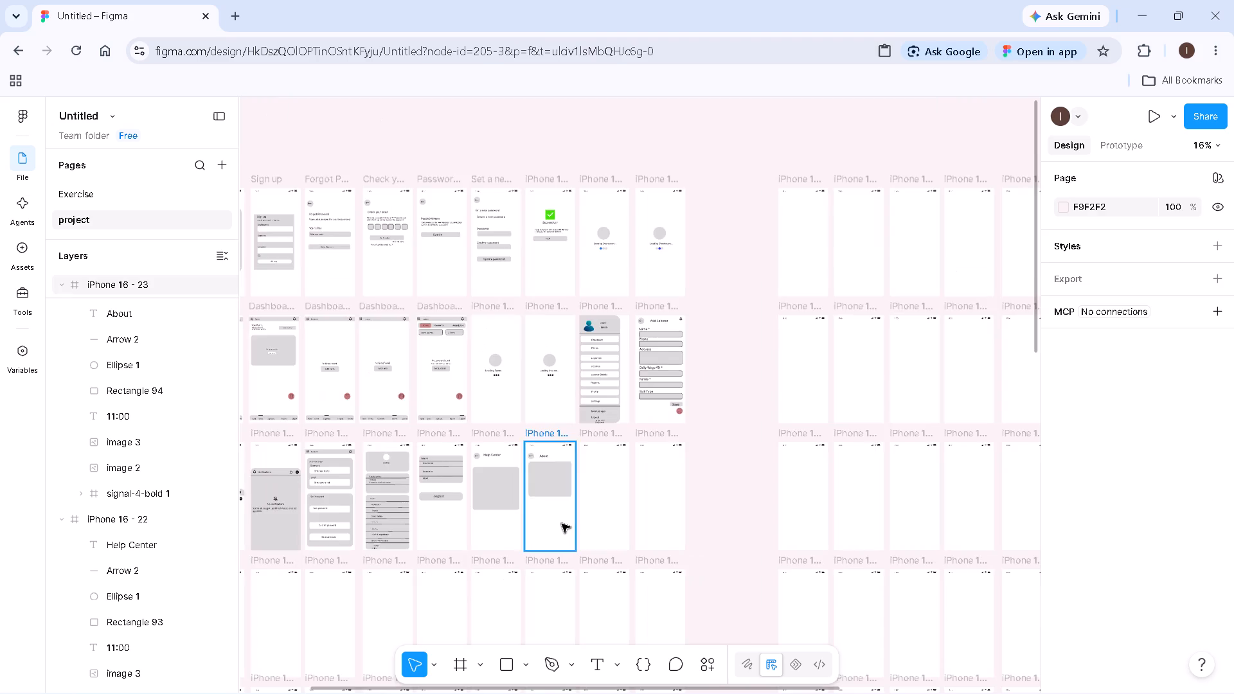
# Copy the notification bell from the Dashboard-Laborer header and paste it into the iPhone 16 - 22 frame.
pyautogui.keyDown('ctrl'); pyautogui.scroll(5, 516, 217); pyautogui.keyUp('ctrl')
pyautogui.keyDown('ctrl'); pyautogui.scroll(-6, 401, 233); pyautogui.keyUp('ctrl')
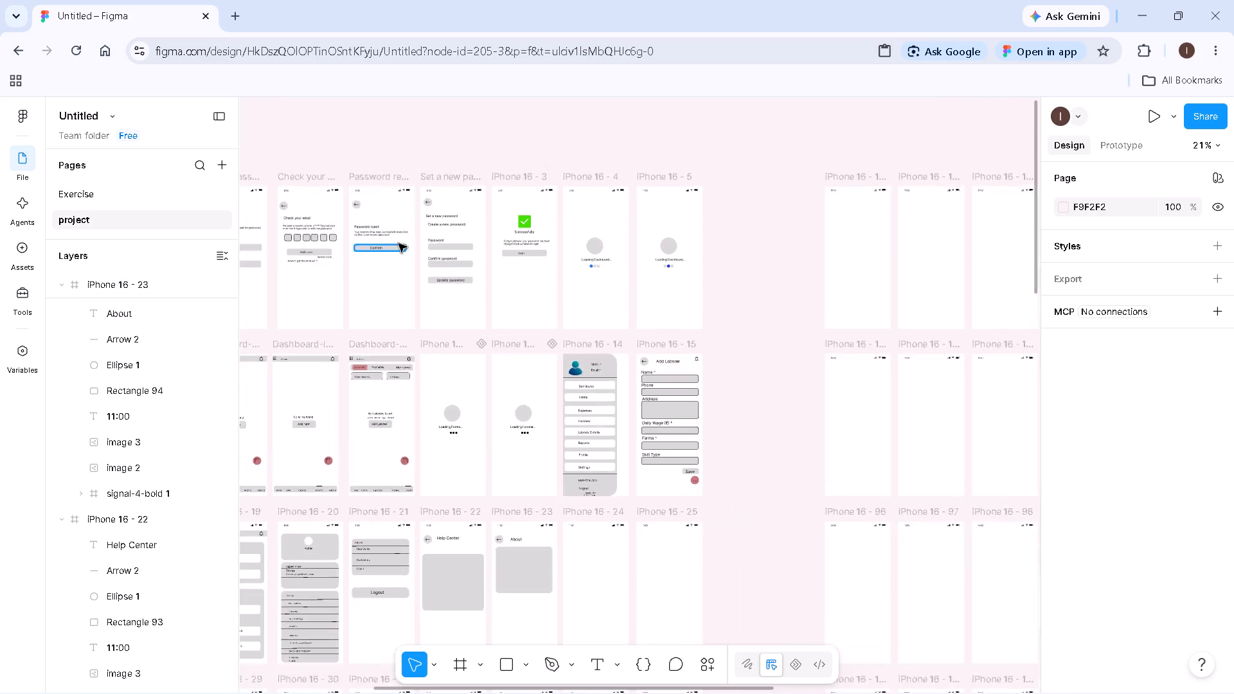
pyautogui.keyDown('ctrl'); pyautogui.scroll(-1, 398, 244); pyautogui.keyUp('ctrl')
pyautogui.keyDown('ctrl'); pyautogui.scroll(15, 415, 375); pyautogui.keyUp('ctrl')
pyautogui.click(384, 288)
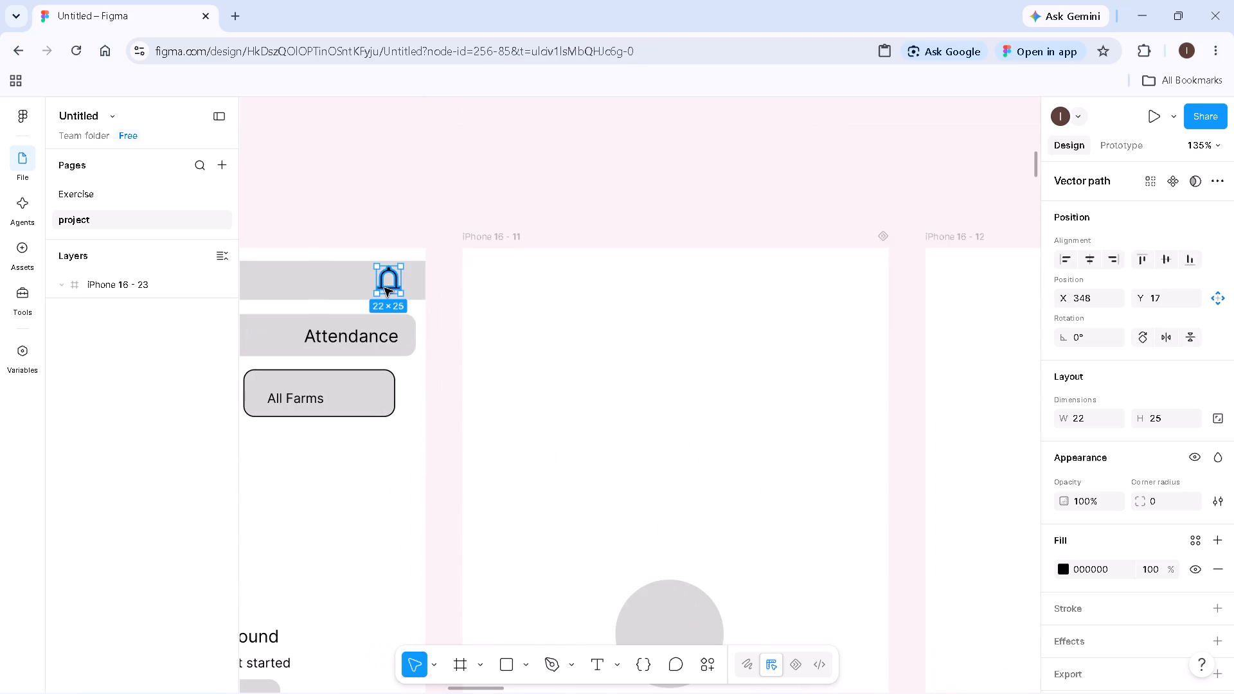
pyautogui.hotkey('ctrl', 'c')
pyautogui.keyDown('ctrl'); pyautogui.scroll(-16, 384, 288); pyautogui.keyUp('ctrl')
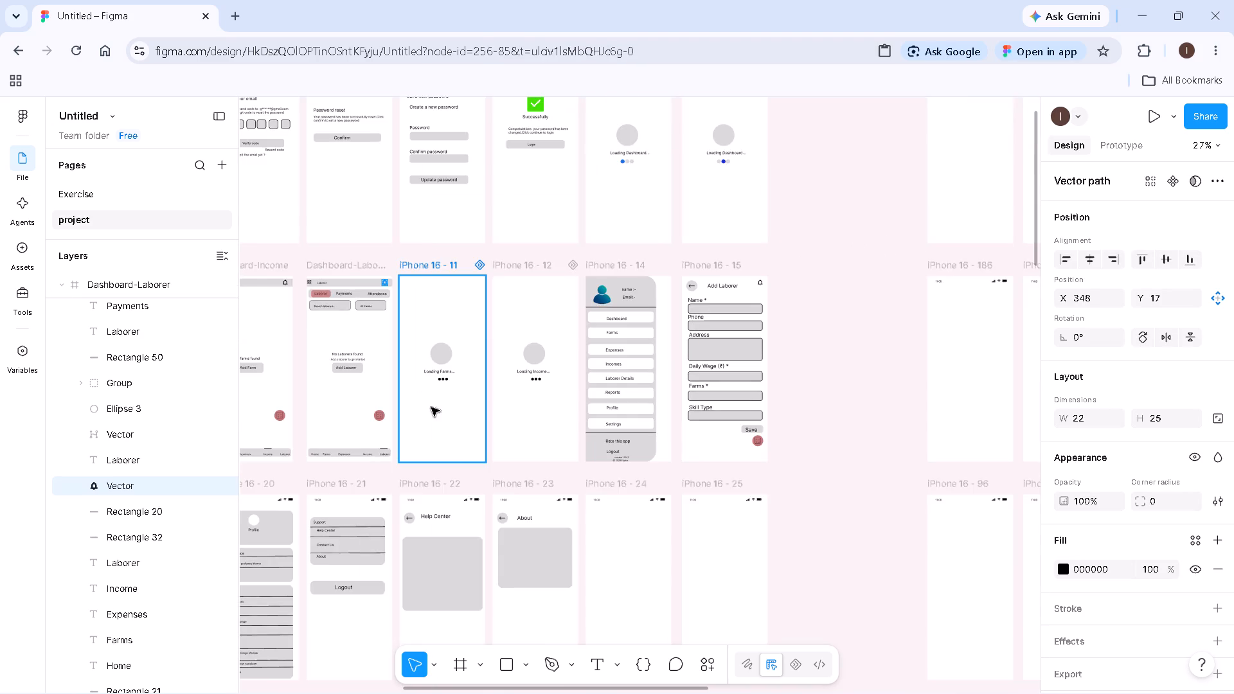
pyautogui.keyDown('ctrl'); pyautogui.scroll(-4, 454, 445); pyautogui.keyUp('ctrl')
pyautogui.keyDown('ctrl'); pyautogui.scroll(5, 461, 480); pyautogui.keyUp('ctrl')
pyautogui.keyDown('ctrl'); pyautogui.scroll(-2, 458, 510); pyautogui.keyUp('ctrl')
pyautogui.keyDown('ctrl'); pyautogui.scroll(10, 455, 510); pyautogui.keyUp('ctrl')
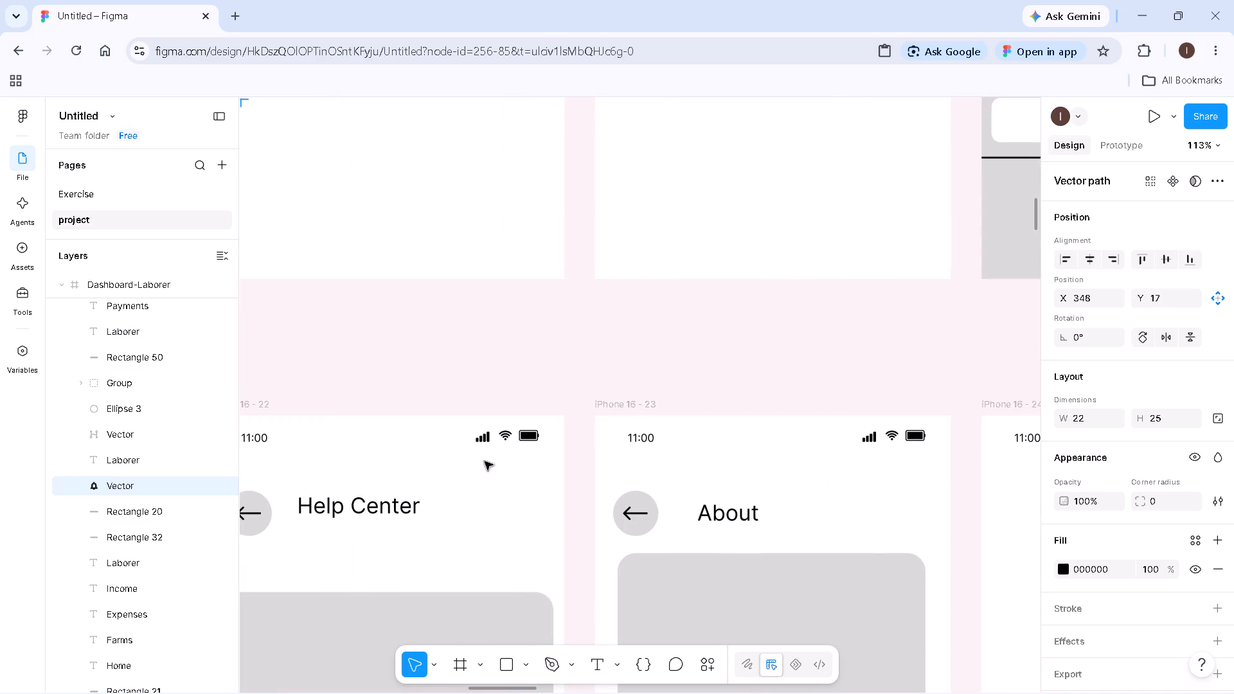
pyautogui.click(483, 468)
pyautogui.keyDown('ctrl'); pyautogui.scroll(-6, 375, 430); pyautogui.keyUp('ctrl')
pyautogui.click(326, 411)
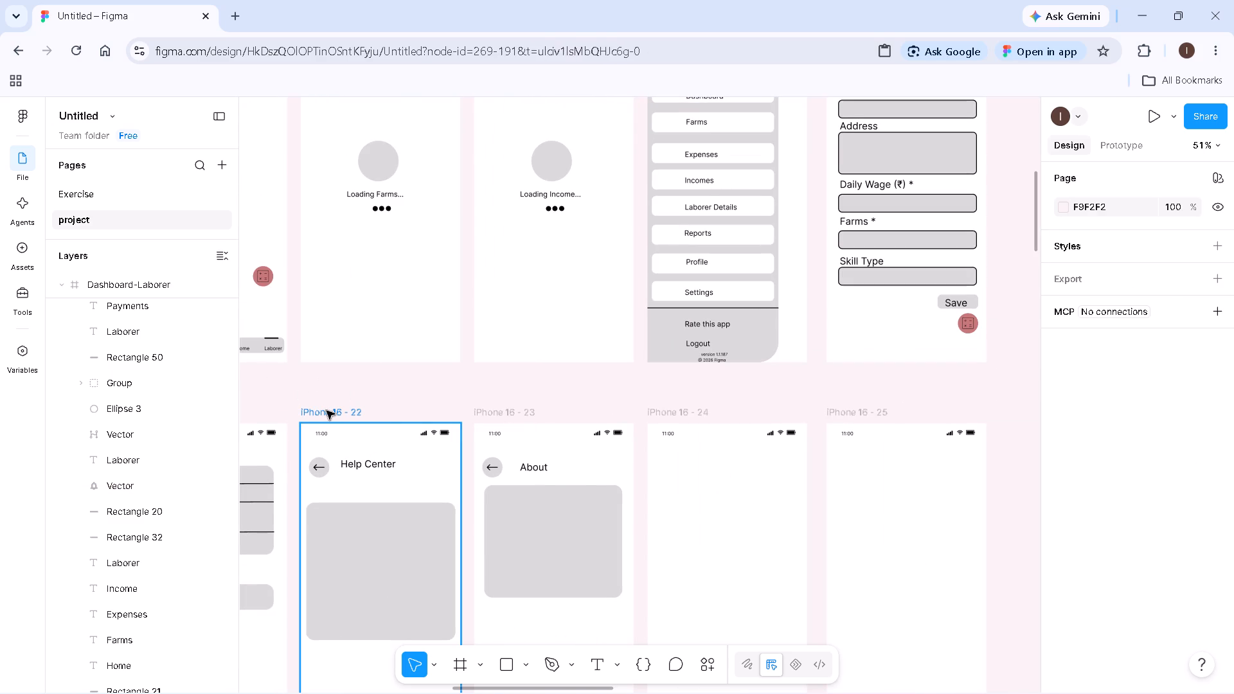
pyautogui.hotkey('ctrl', 'v')
pyautogui.click(448, 483)
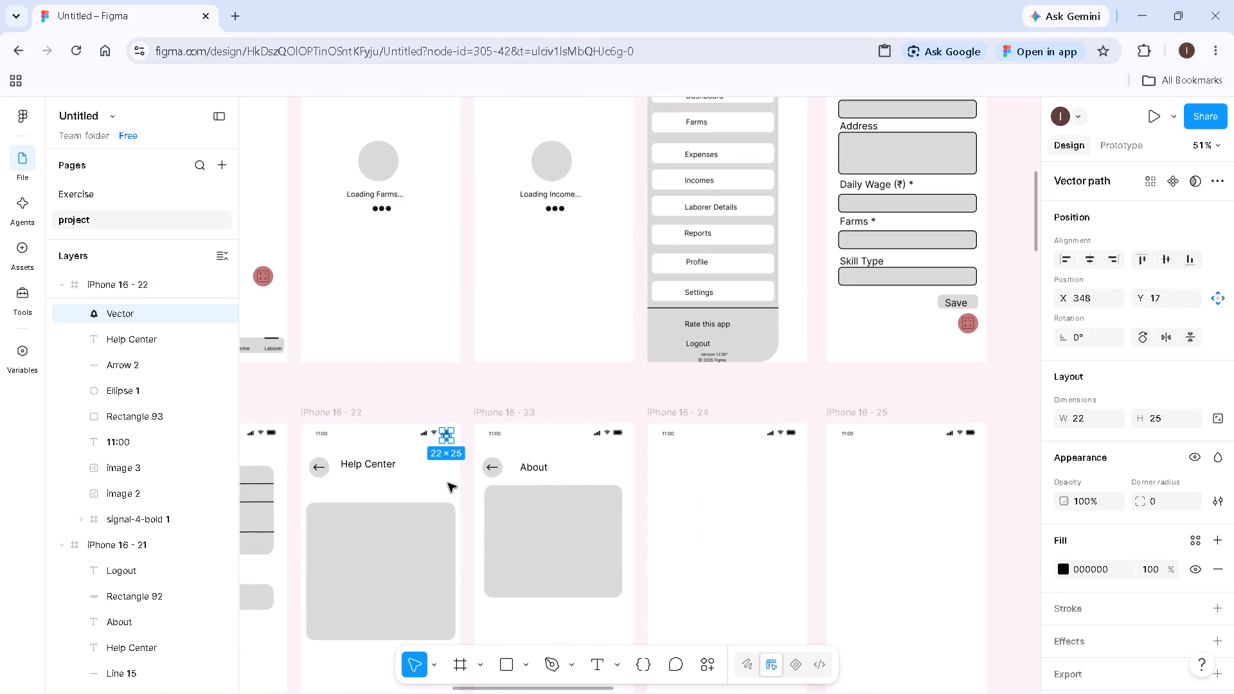
# Move the bell in iPhone 16 - 22 down level with the "Help Center" title, to about X 343, Y 89.
pyautogui.moveTo(446, 437); pyautogui.dragTo(447, 468)
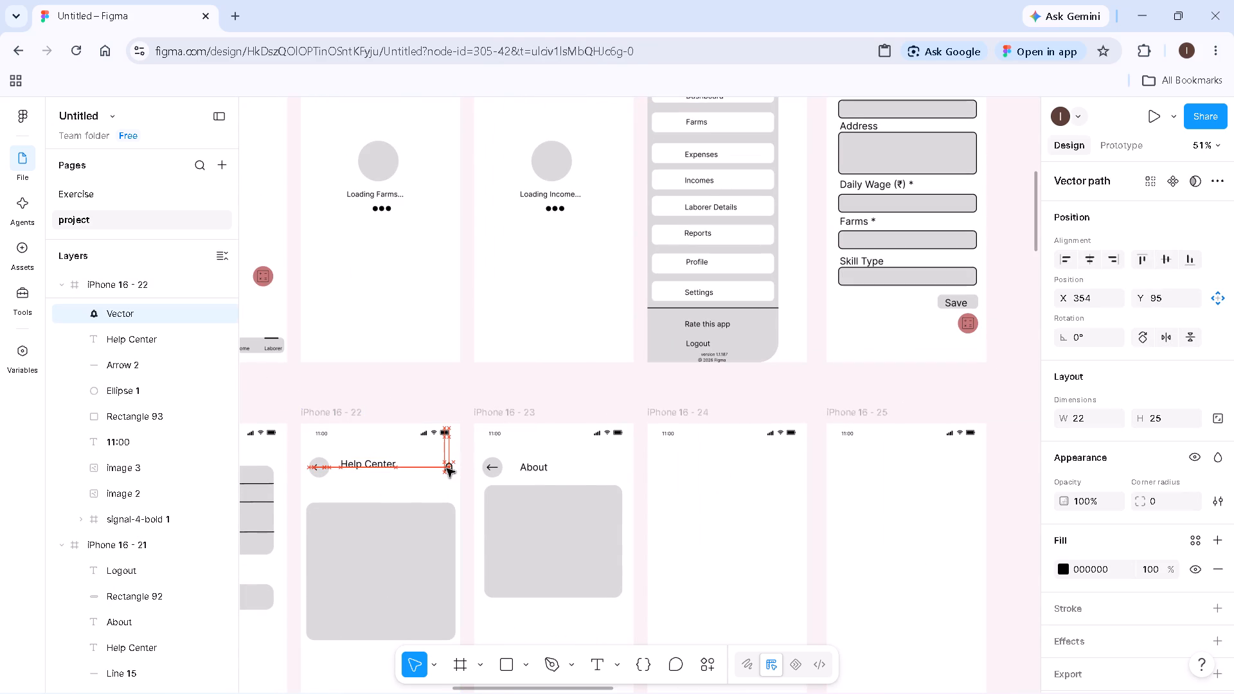
pyautogui.moveTo(447, 468); pyautogui.dragTo(444, 466)
pyautogui.click(444, 466)
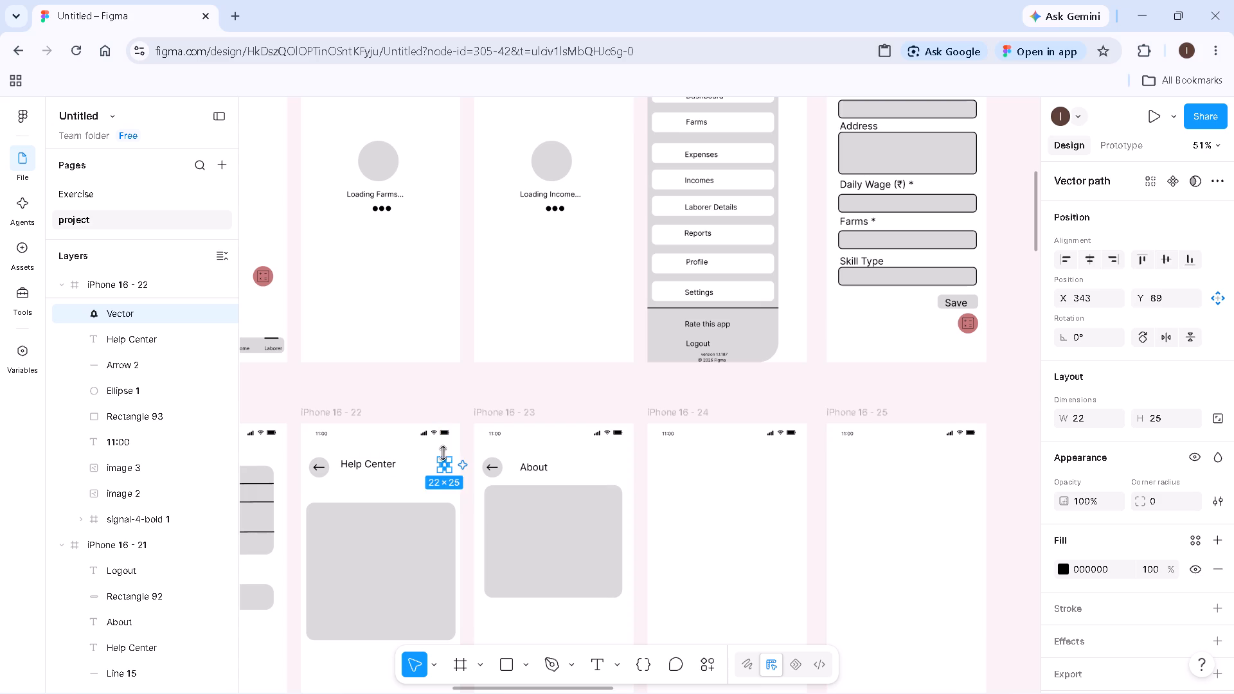
pyautogui.click(444, 399)
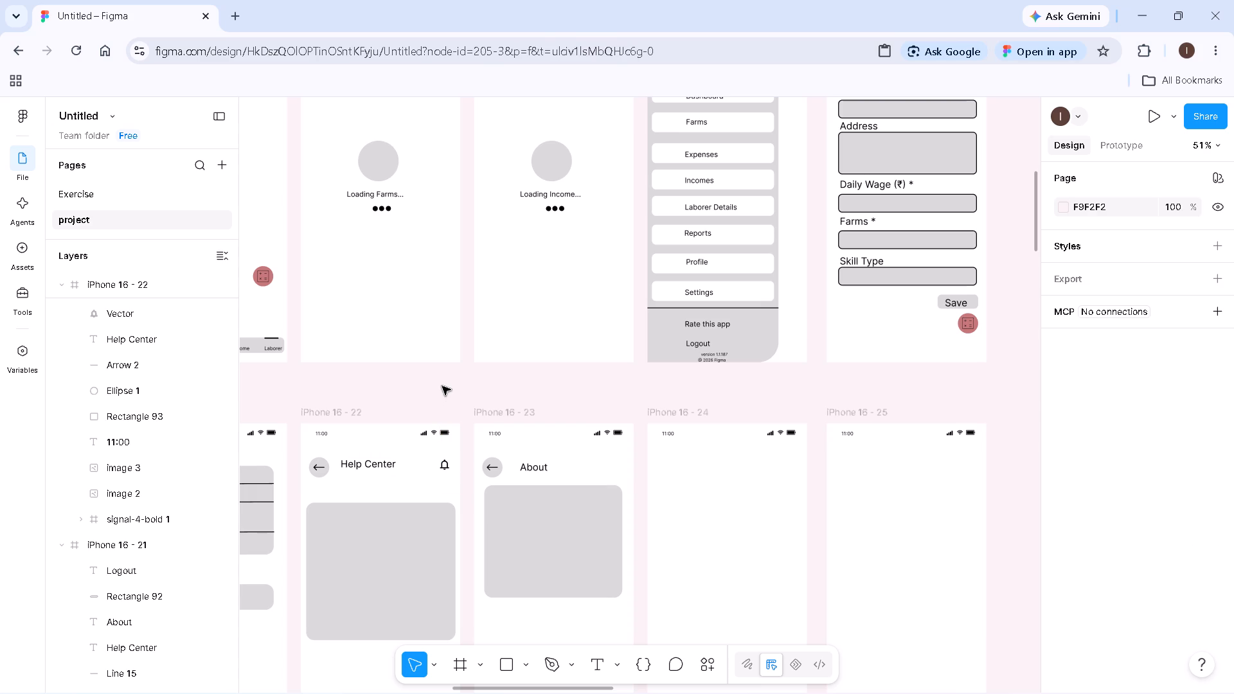
# Paste the bell into the iPhone 16 - 23 frame and move it down level with the "About" title.
pyautogui.click(508, 409)
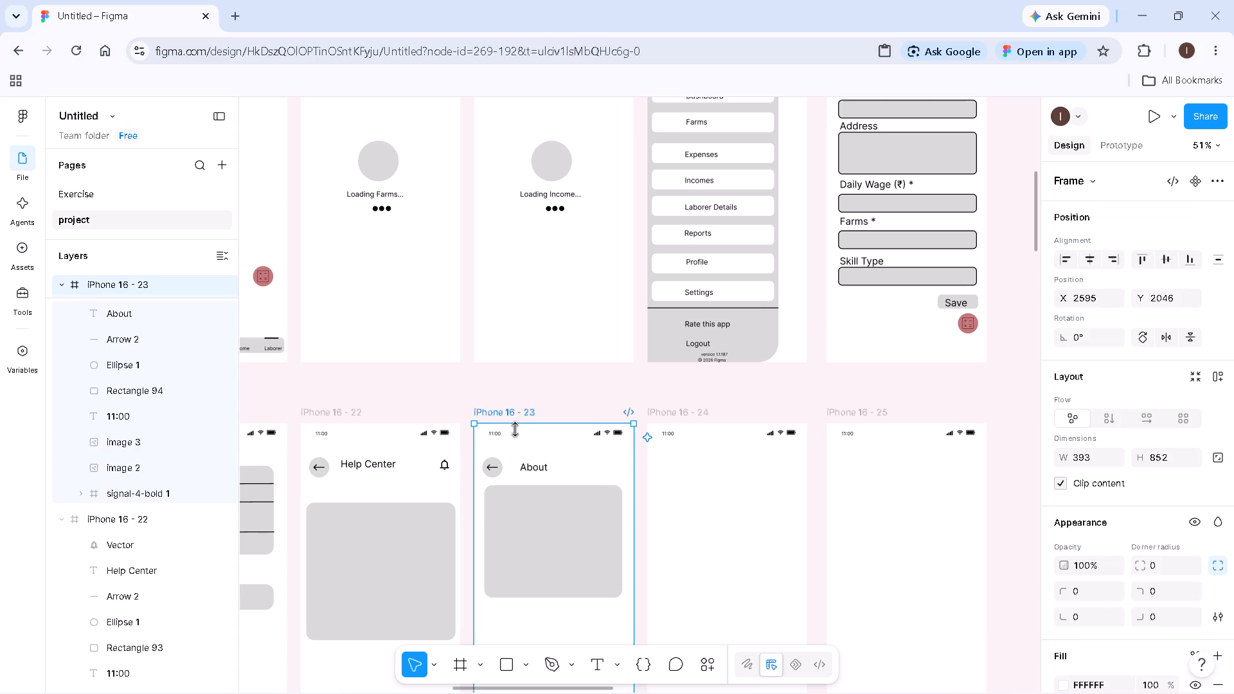
pyautogui.hotkey('ctrl', 'v')
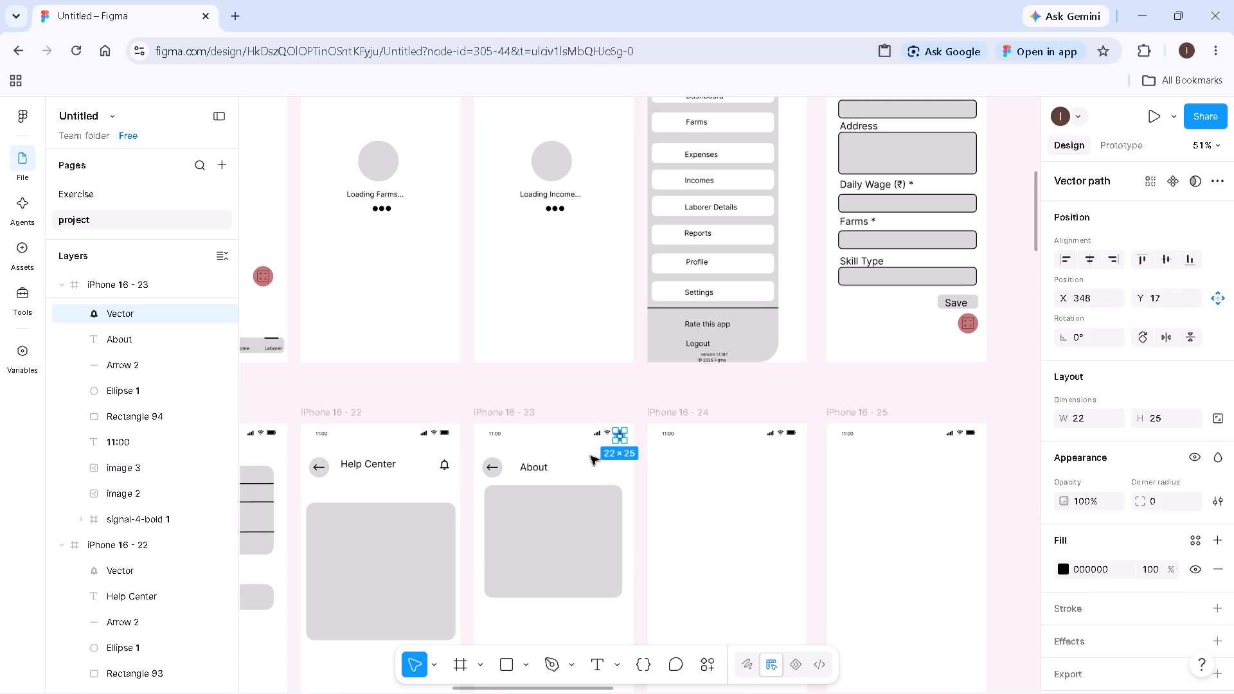
pyautogui.click(591, 456)
pyautogui.moveTo(623, 438); pyautogui.dragTo(621, 464)
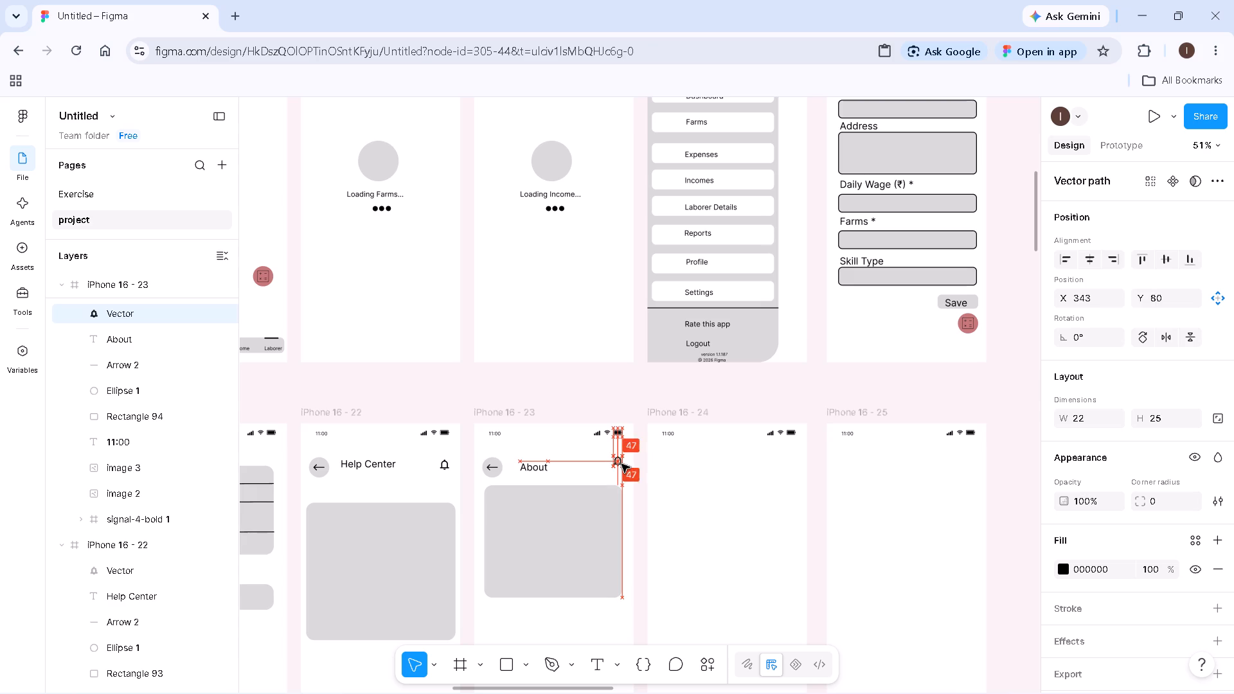
pyautogui.moveTo(621, 464); pyautogui.dragTo(621, 468)
pyautogui.click(578, 390)
# Draw a rectangle about 365 × 186 in the upper part of iPhone 16 - 24 and position it at about X 14, Y 142.
pyautogui.keyDown('ctrl'); pyautogui.scroll(-2, 578, 390); pyautogui.keyUp('ctrl')
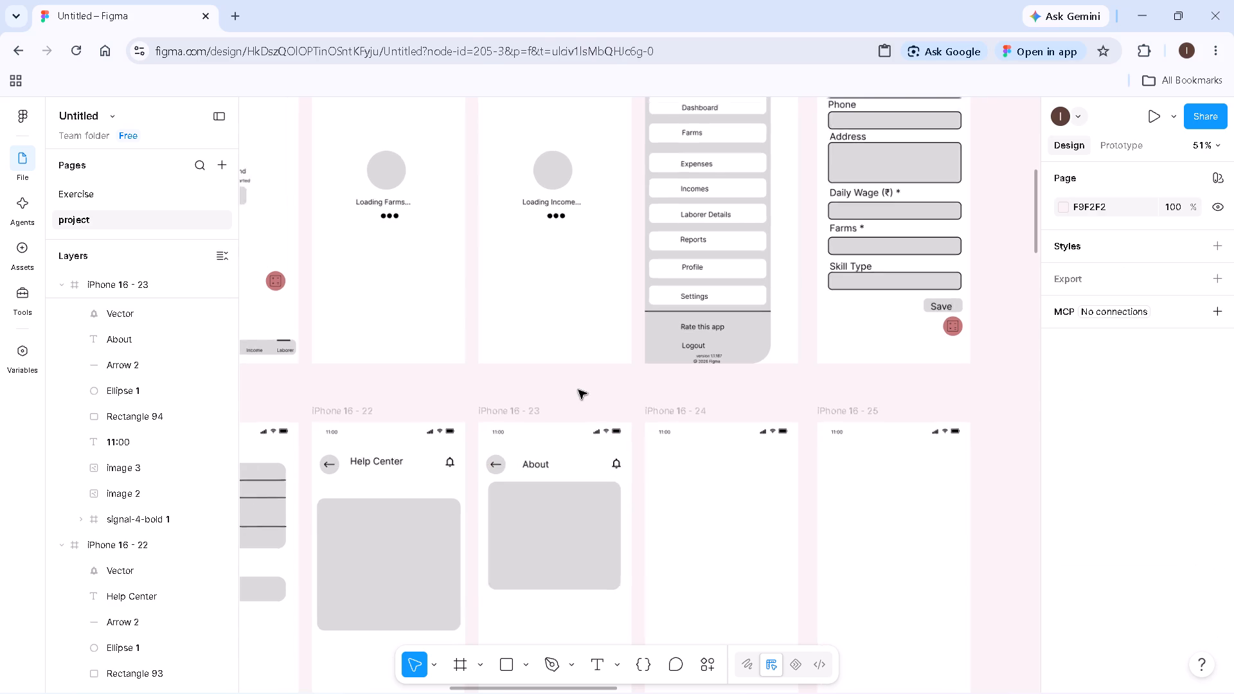
pyautogui.keyDown('ctrl'); pyautogui.scroll(-6, 578, 390); pyautogui.keyUp('ctrl')
pyautogui.keyDown('ctrl'); pyautogui.scroll(9, 534, 481); pyautogui.keyUp('ctrl')
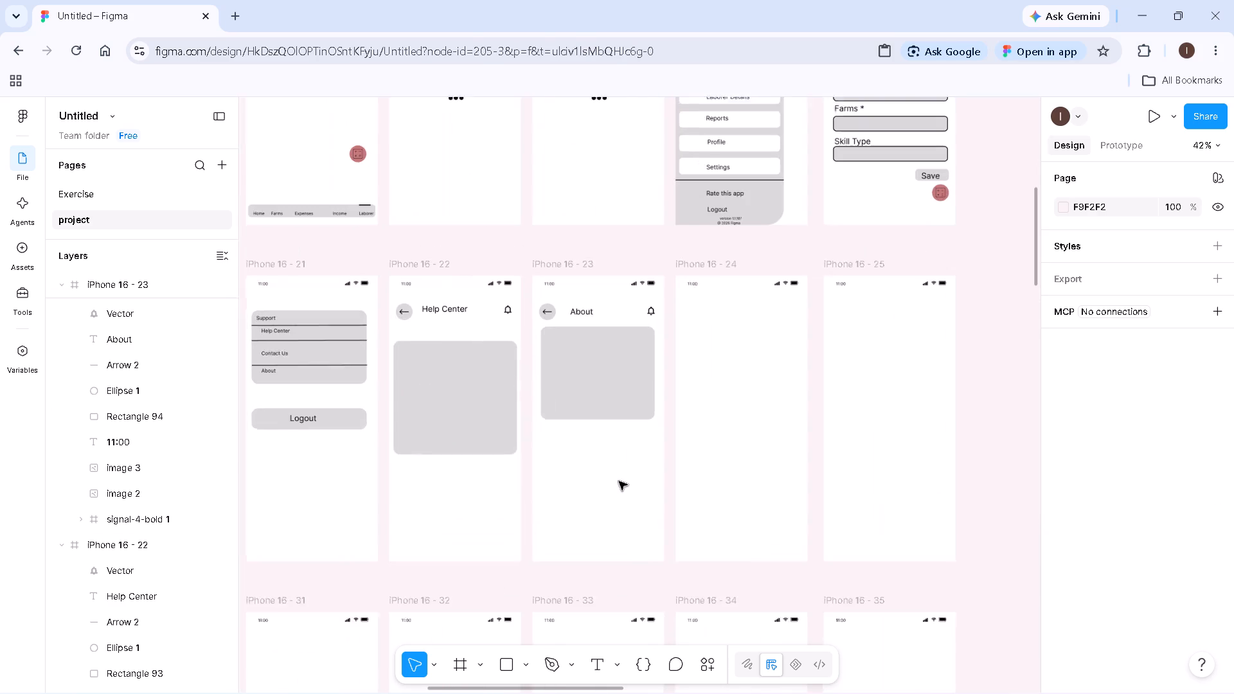
pyautogui.keyDown('ctrl'); pyautogui.scroll(-6, 619, 481); pyautogui.keyUp('ctrl')
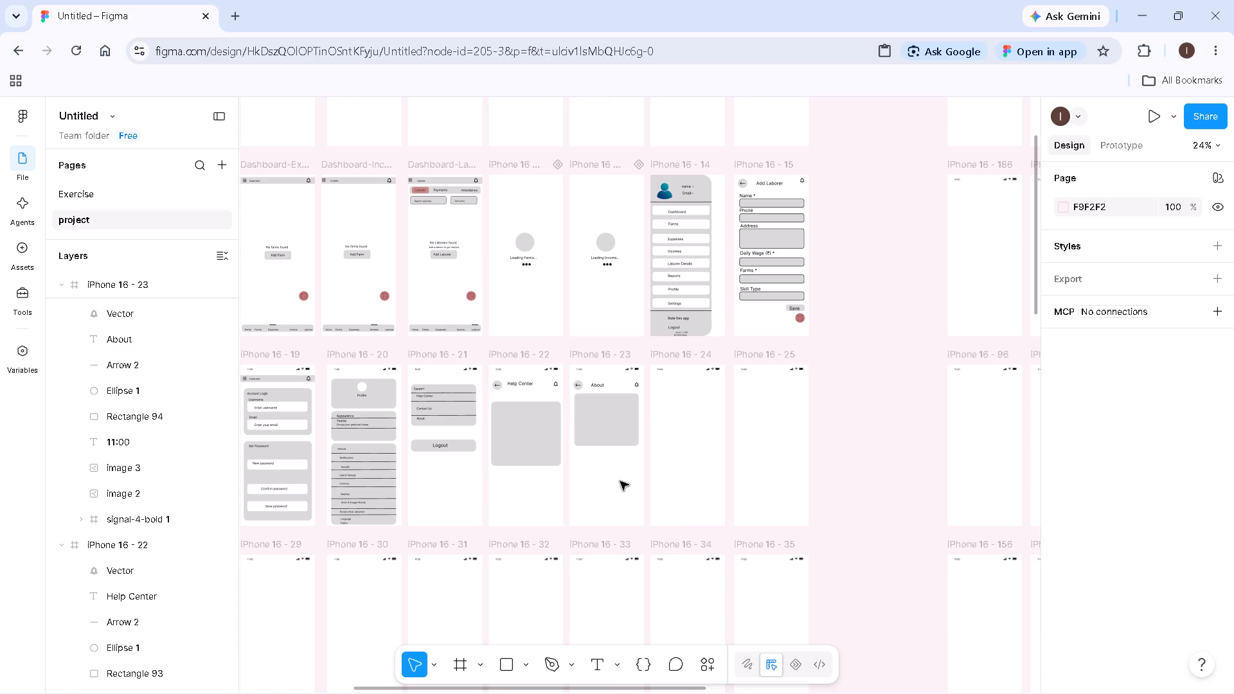
pyautogui.keyDown('ctrl'); pyautogui.scroll(5, 711, 479); pyautogui.keyUp('ctrl')
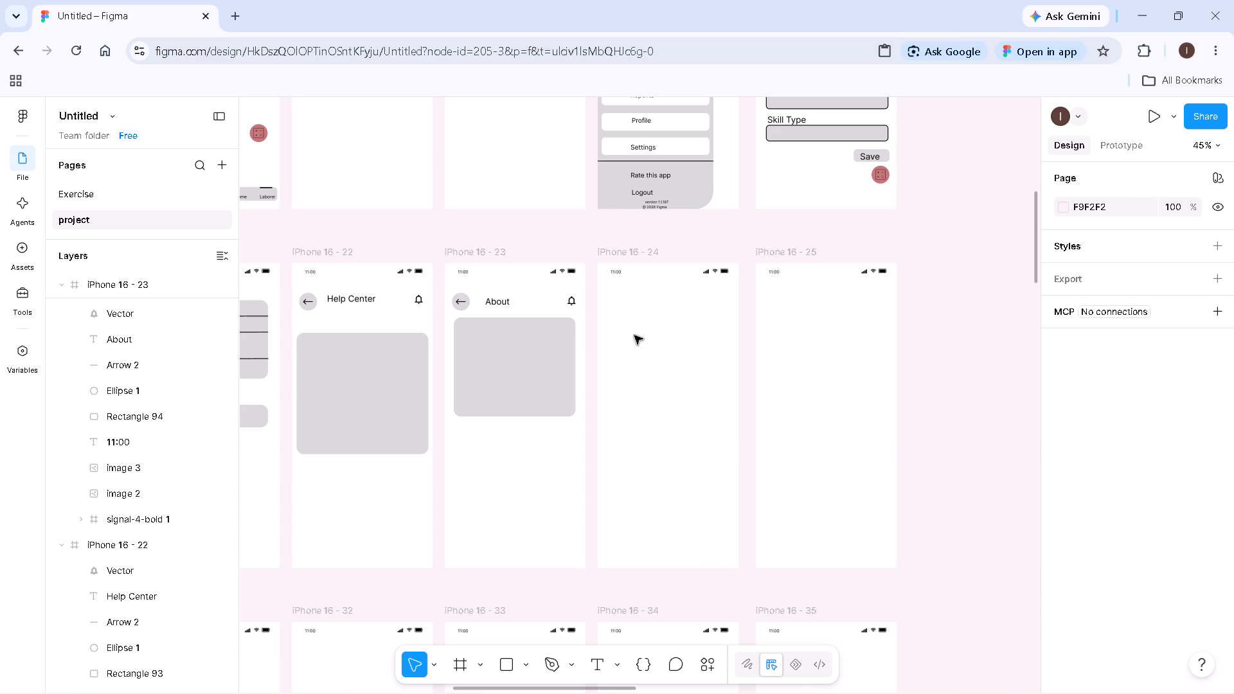
pyautogui.click(499, 665)
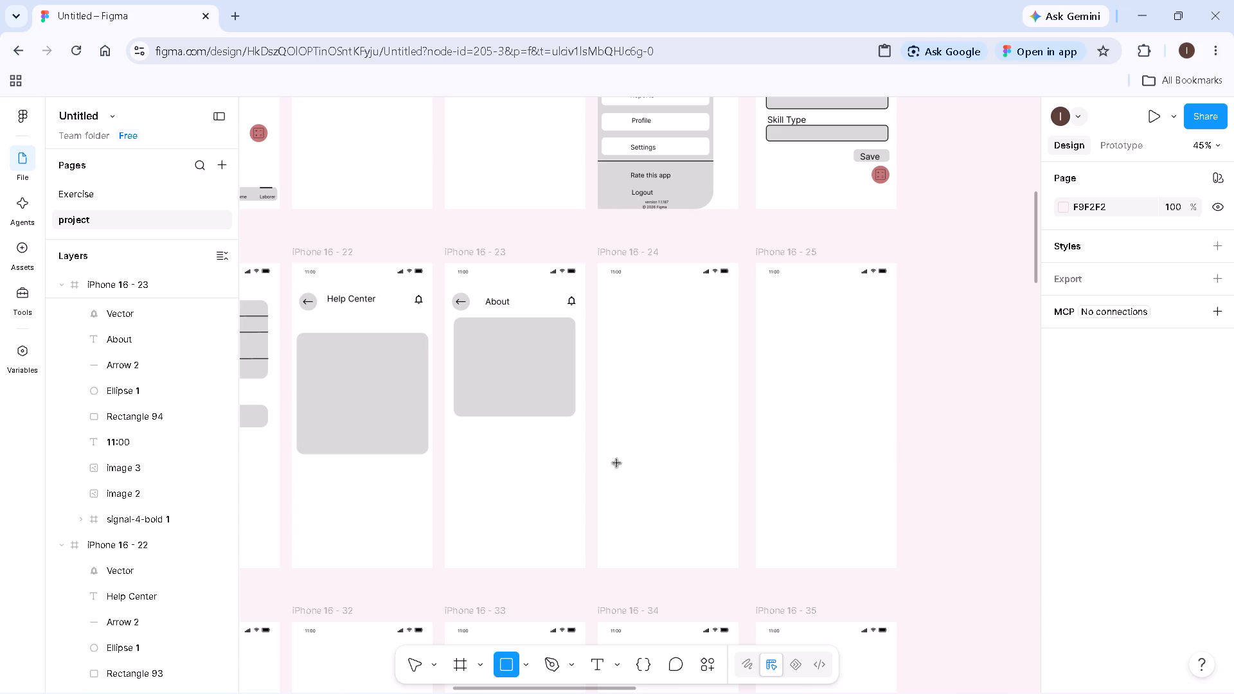
pyautogui.moveTo(602, 312); pyautogui.dragTo(709, 455)
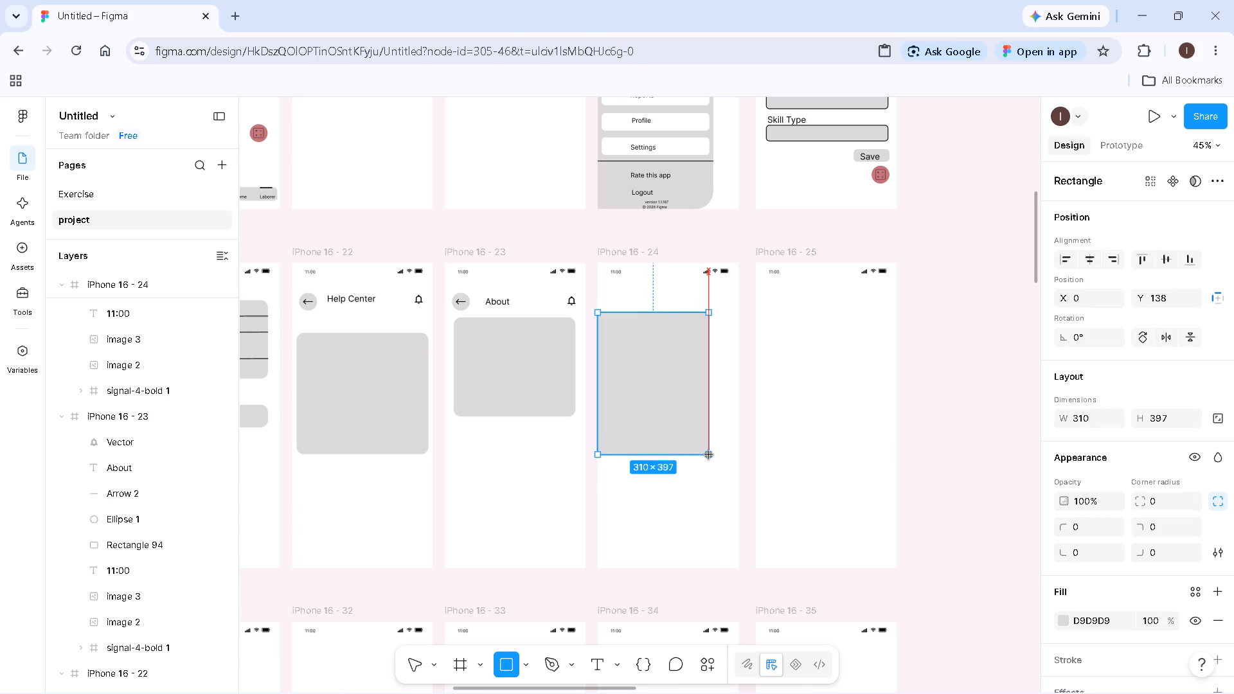
pyautogui.moveTo(709, 455); pyautogui.dragTo(729, 354)
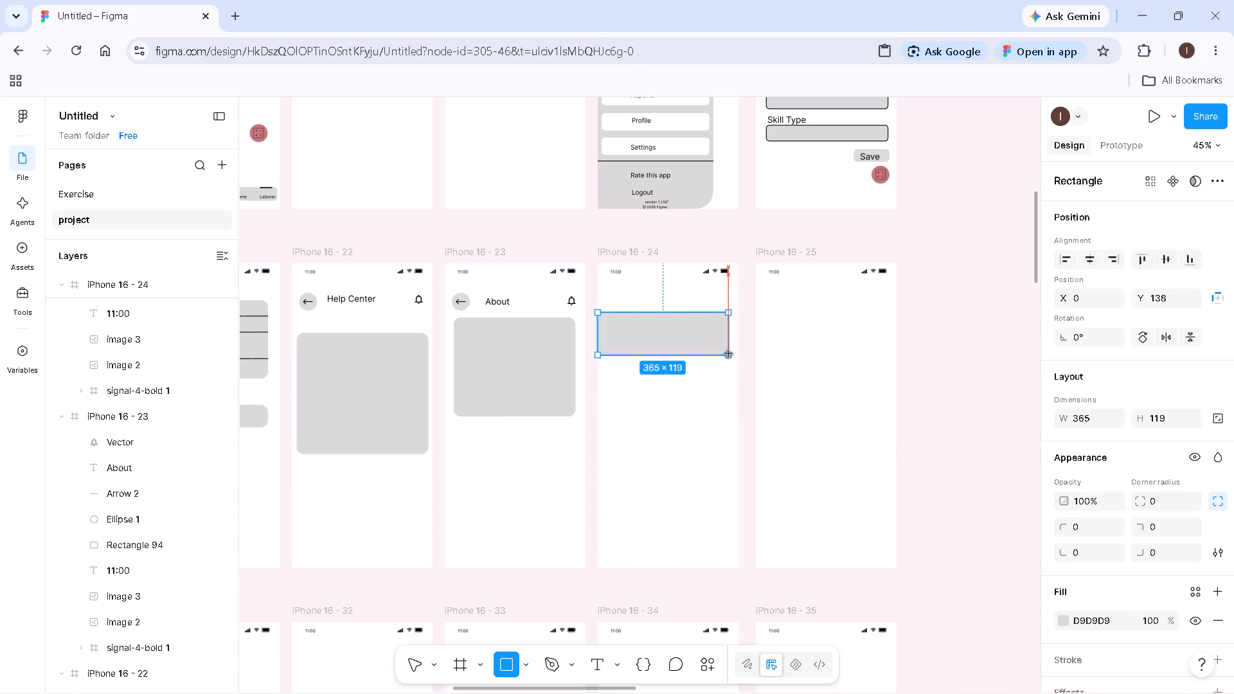
pyautogui.moveTo(729, 354); pyautogui.dragTo(728, 379)
pyautogui.click(675, 360)
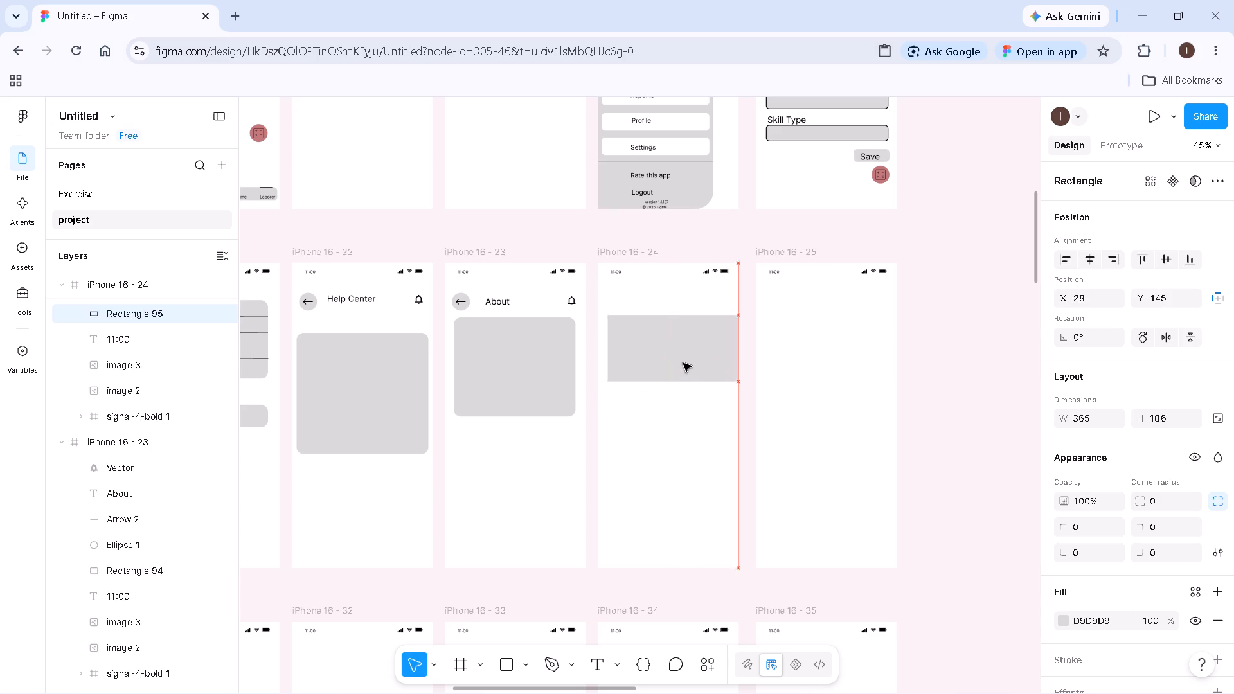
pyautogui.click(1159, 496)
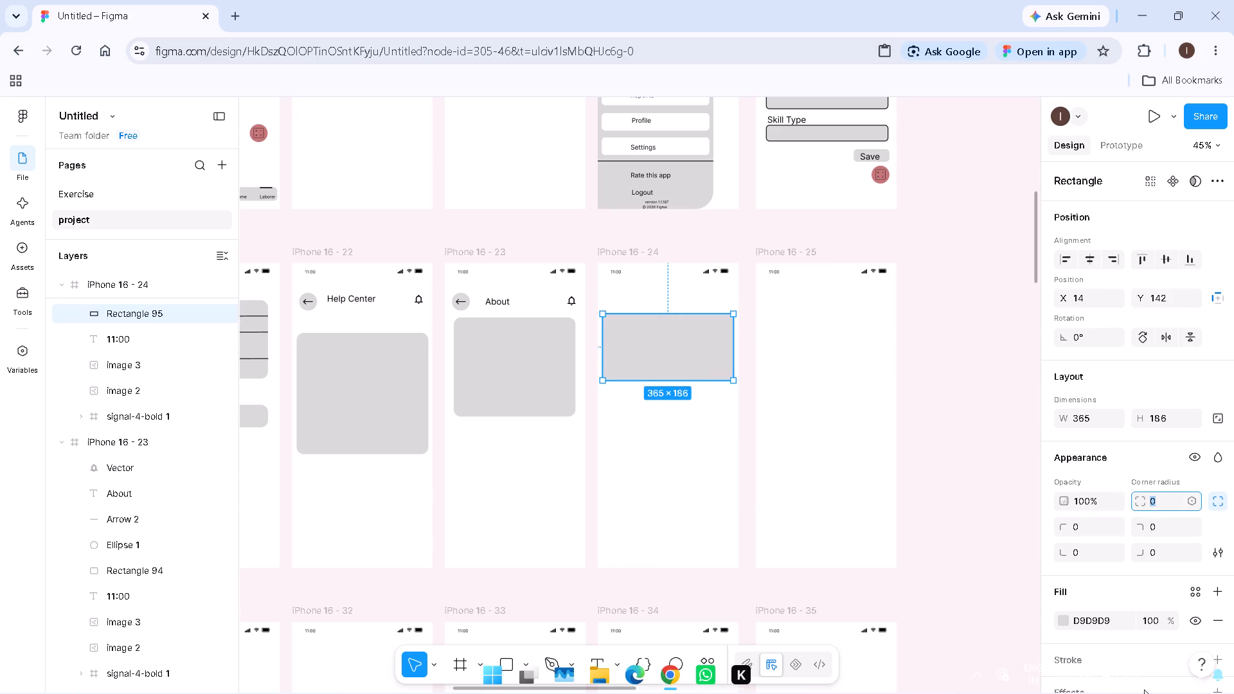
# Turn off Bluetooth in the Windows quick settings.
pyautogui.click(1096, 682)
pyautogui.click(1080, 673)
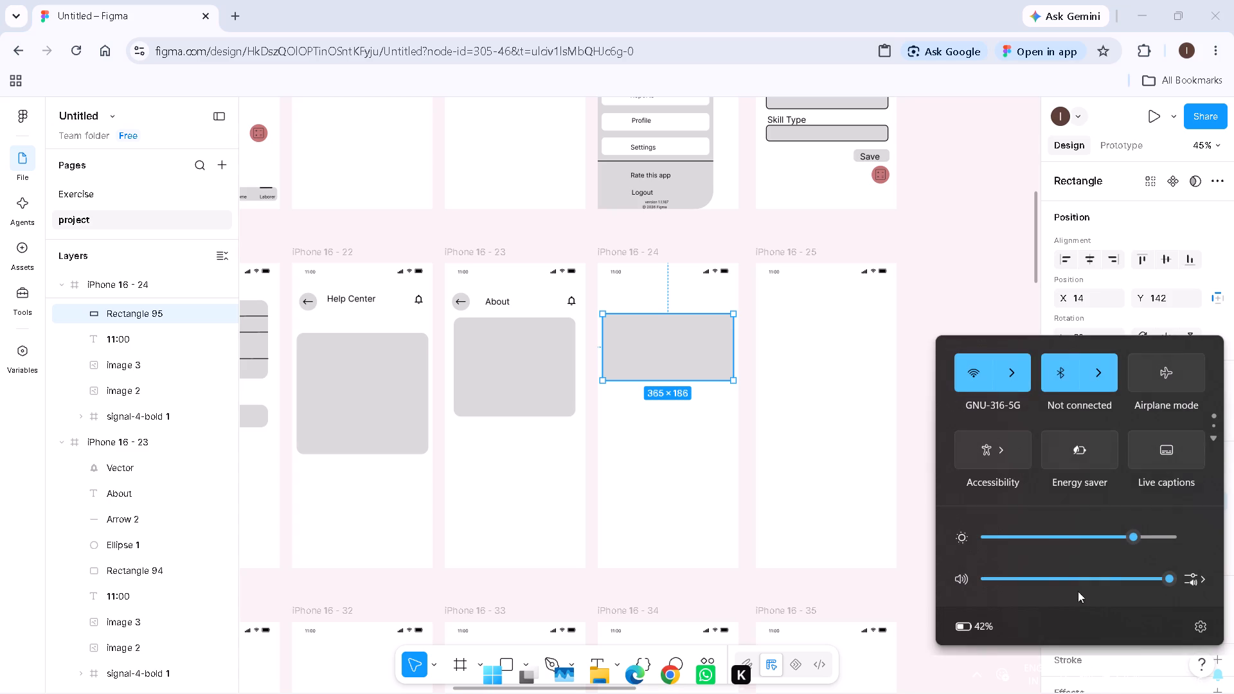
pyautogui.click(1054, 386)
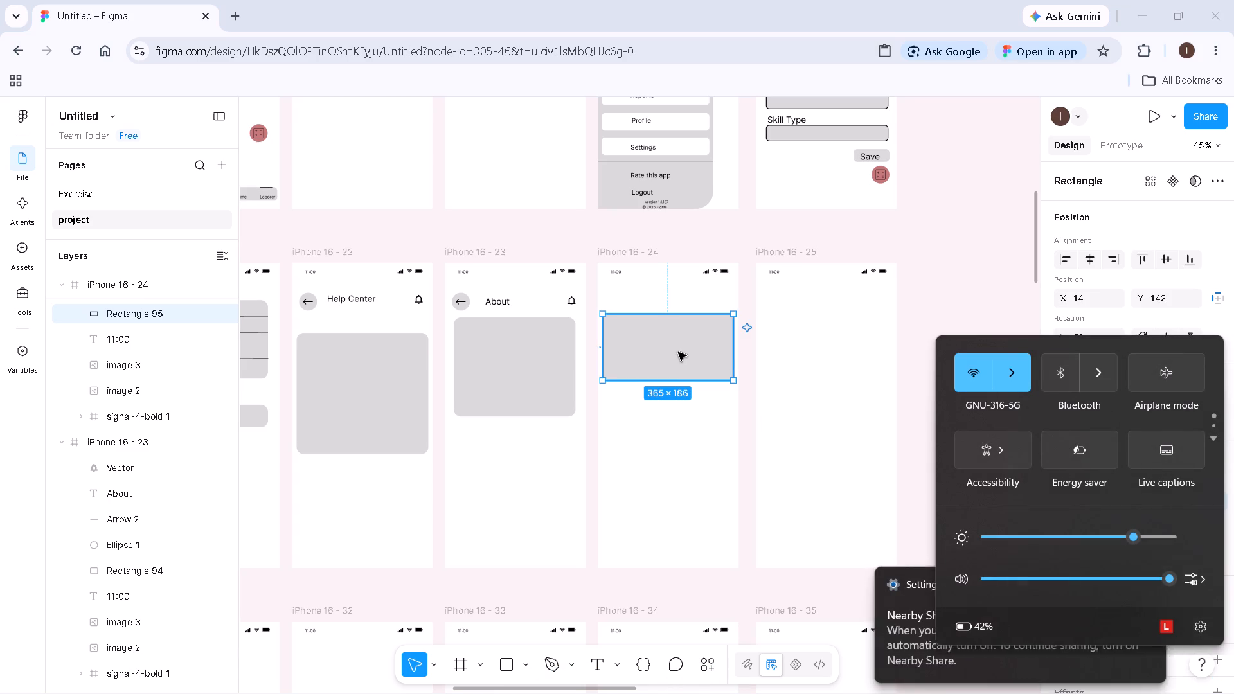
# Set the corner radius of the iPhone 16 - 24 rectangle to 20.
pyautogui.click(678, 352)
pyautogui.doubleClick(1158, 502)
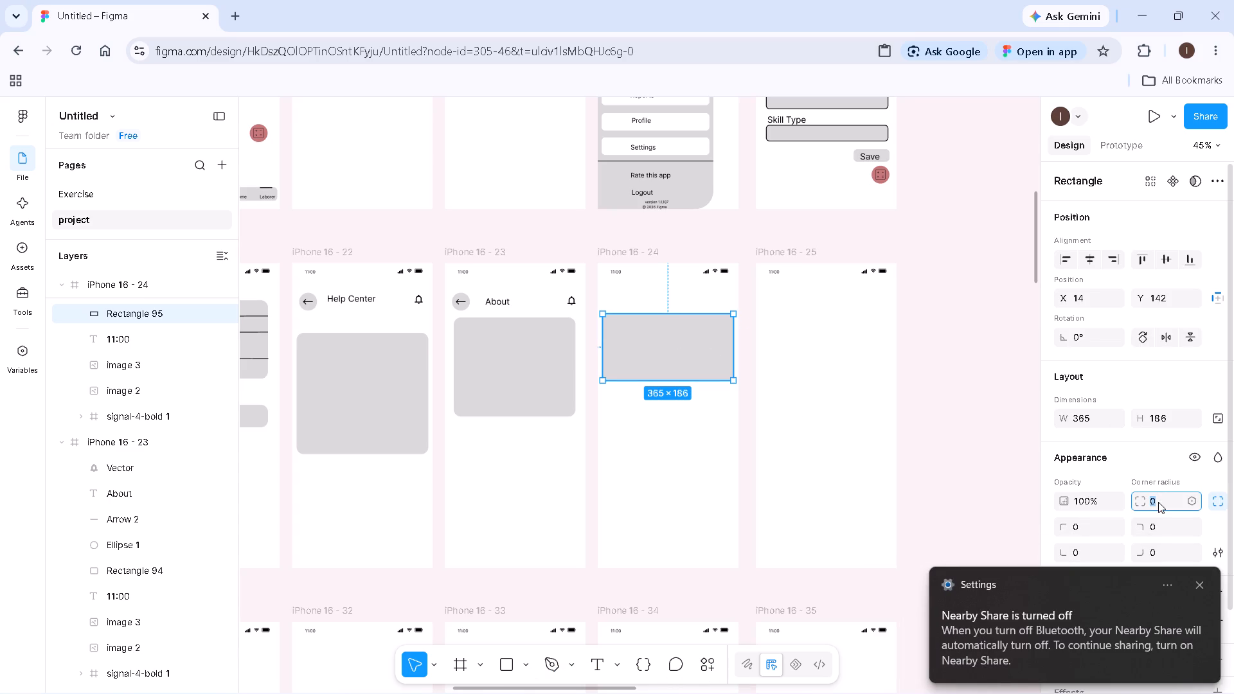
pyautogui.write('20')
pyautogui.press('Return')
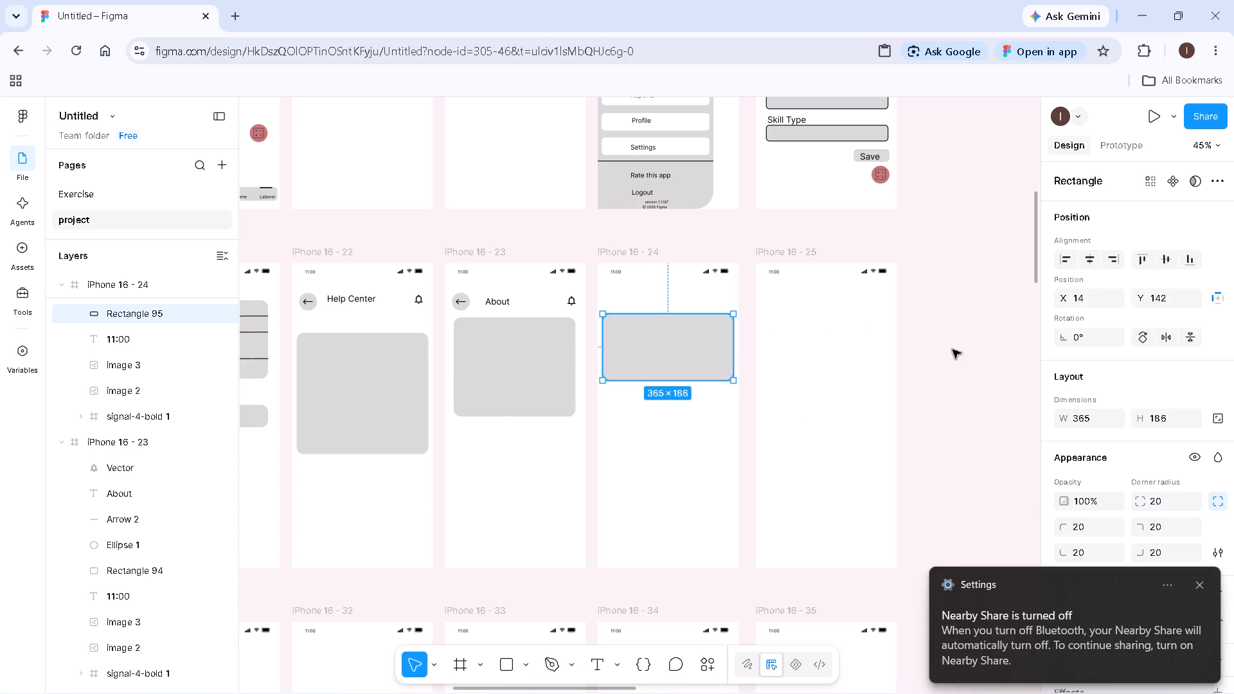
pyautogui.click(952, 350)
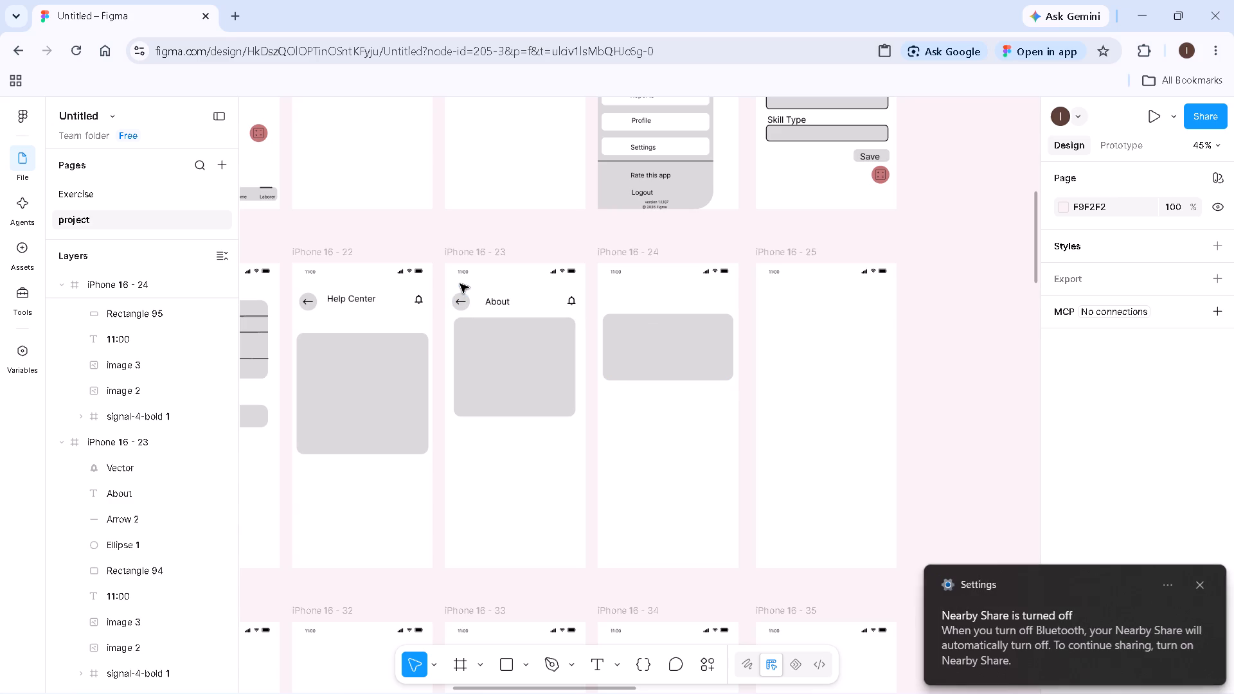
# Copy the header circle, "About" title and bell from iPhone 16 - 23 and paste them into the iPhone 16 - 24 frame.
pyautogui.moveTo(454, 287); pyautogui.dragTo(576, 315)
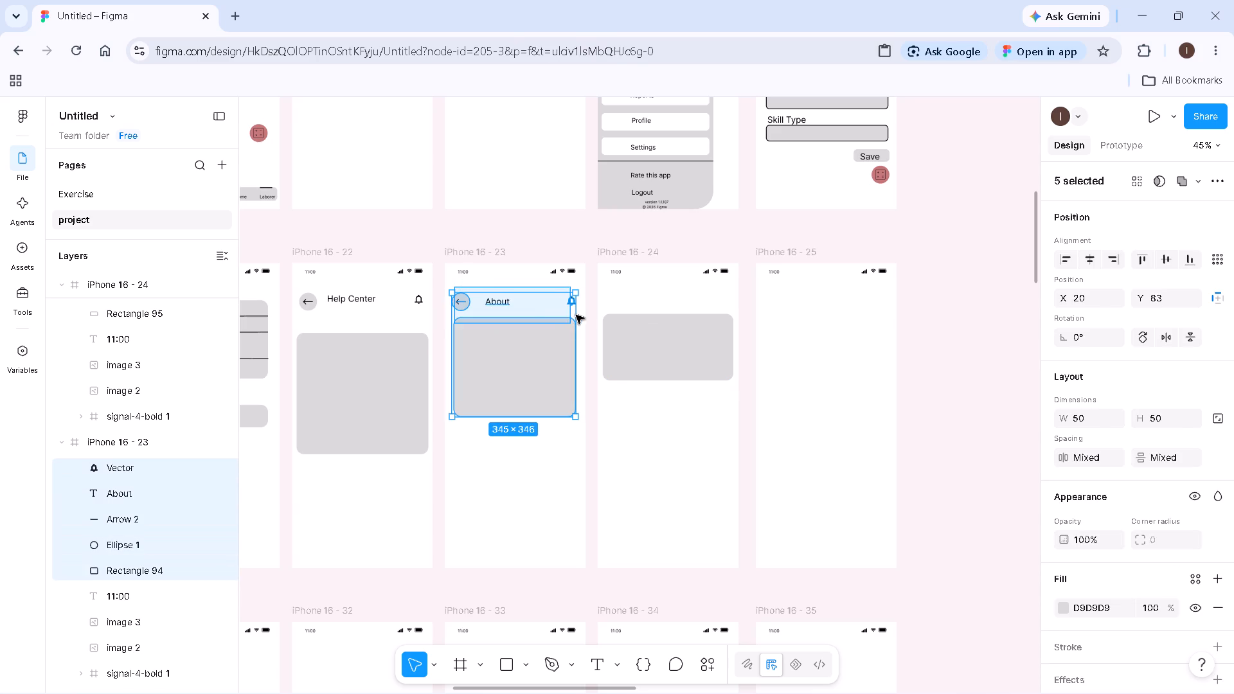
pyautogui.moveTo(576, 315); pyautogui.dragTo(577, 301)
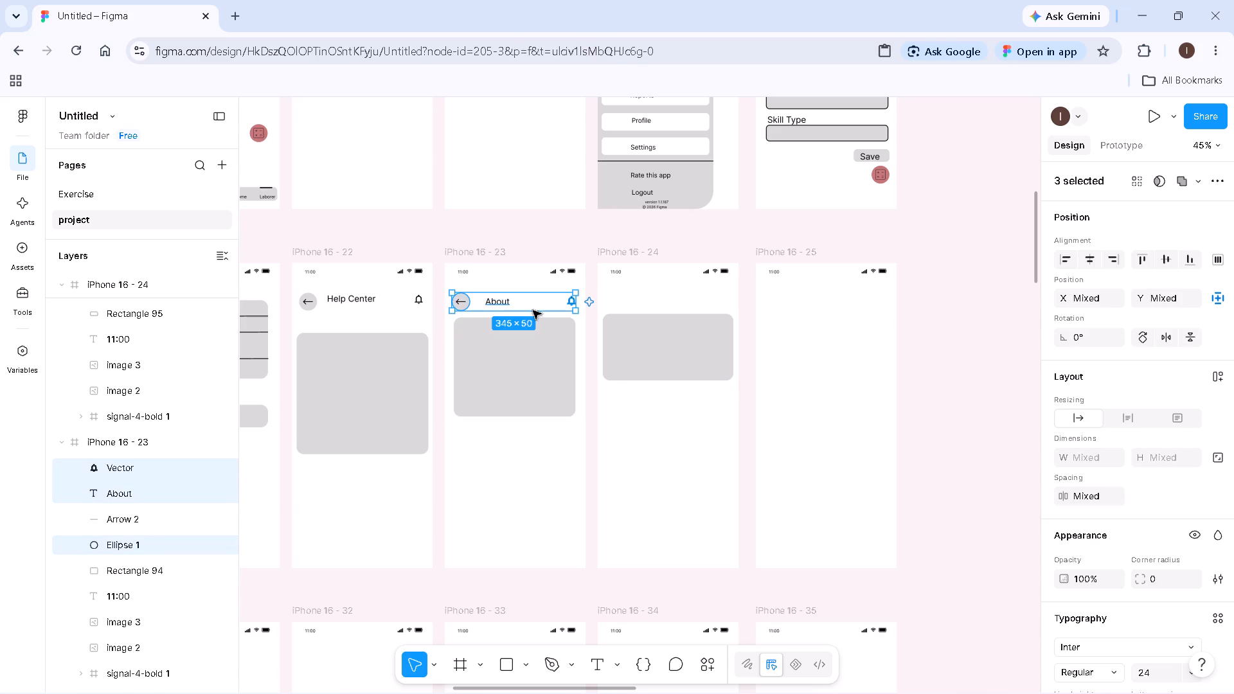
pyautogui.rightClick(526, 311)
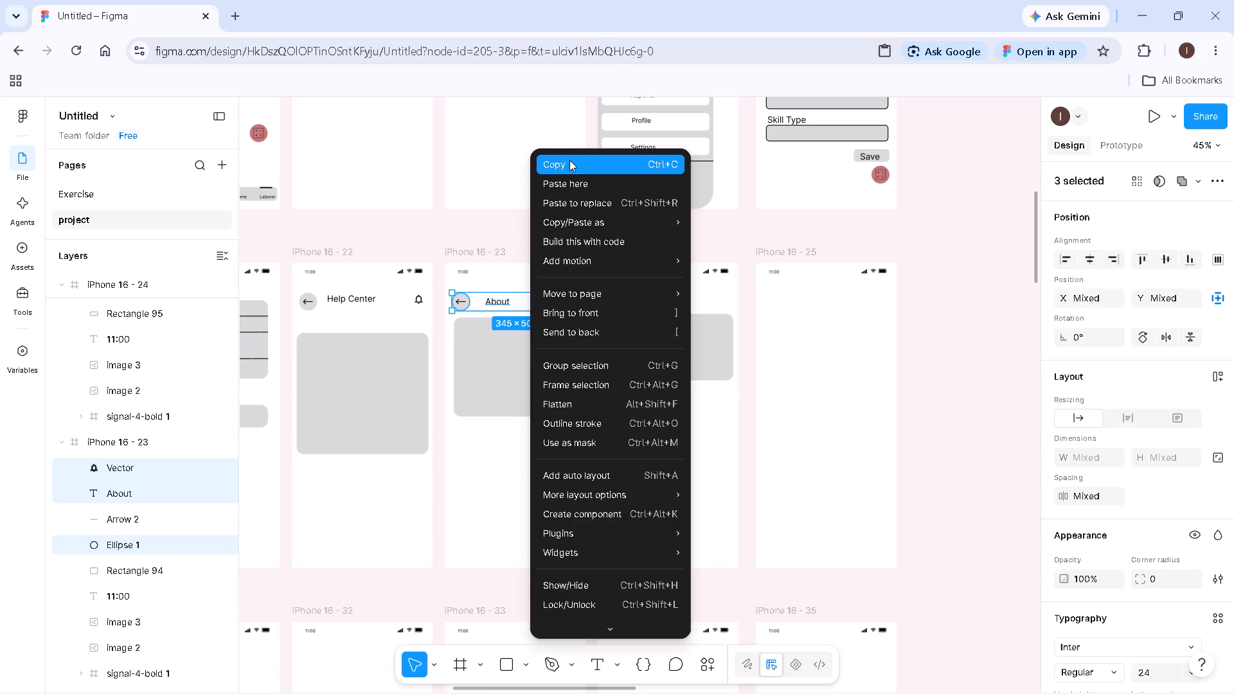
pyautogui.click(569, 159)
pyautogui.click(628, 254)
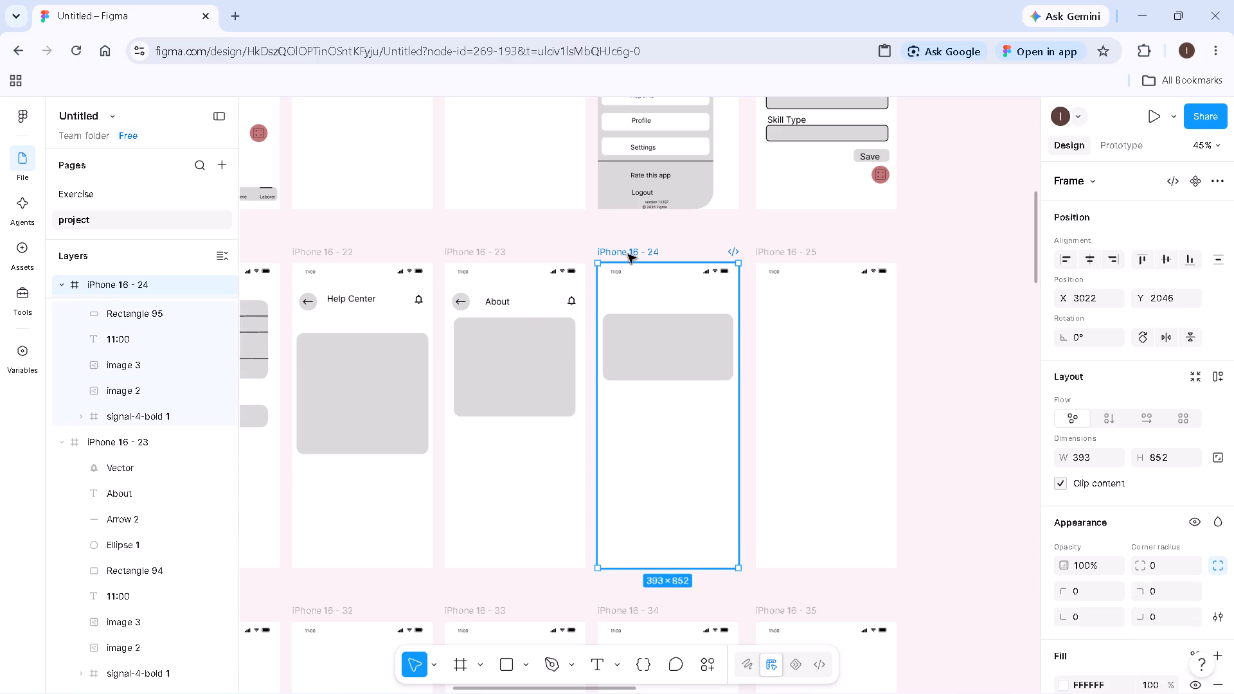
pyautogui.hotkey('ctrl', 'v')
pyautogui.click(656, 422)
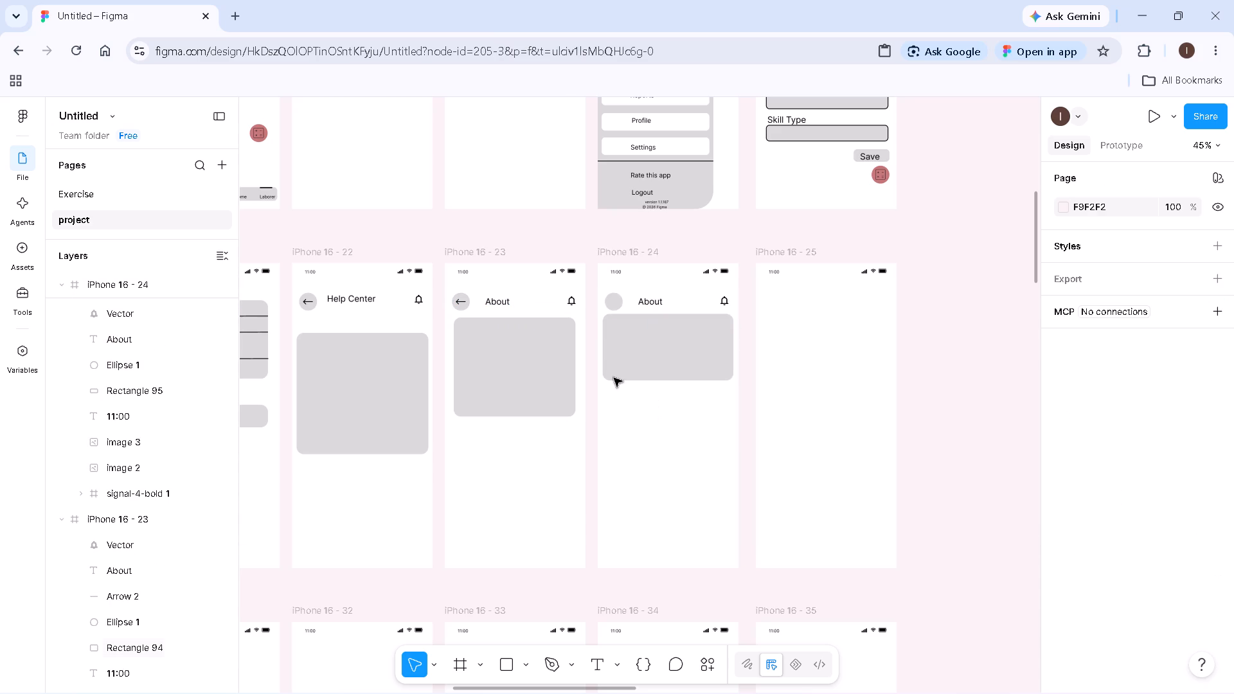
# Copy the back arrow from iPhone 16 - 23 and paste it onto the header circle in iPhone 16 - 24.
pyautogui.click(464, 302)
pyautogui.rightClick(464, 302)
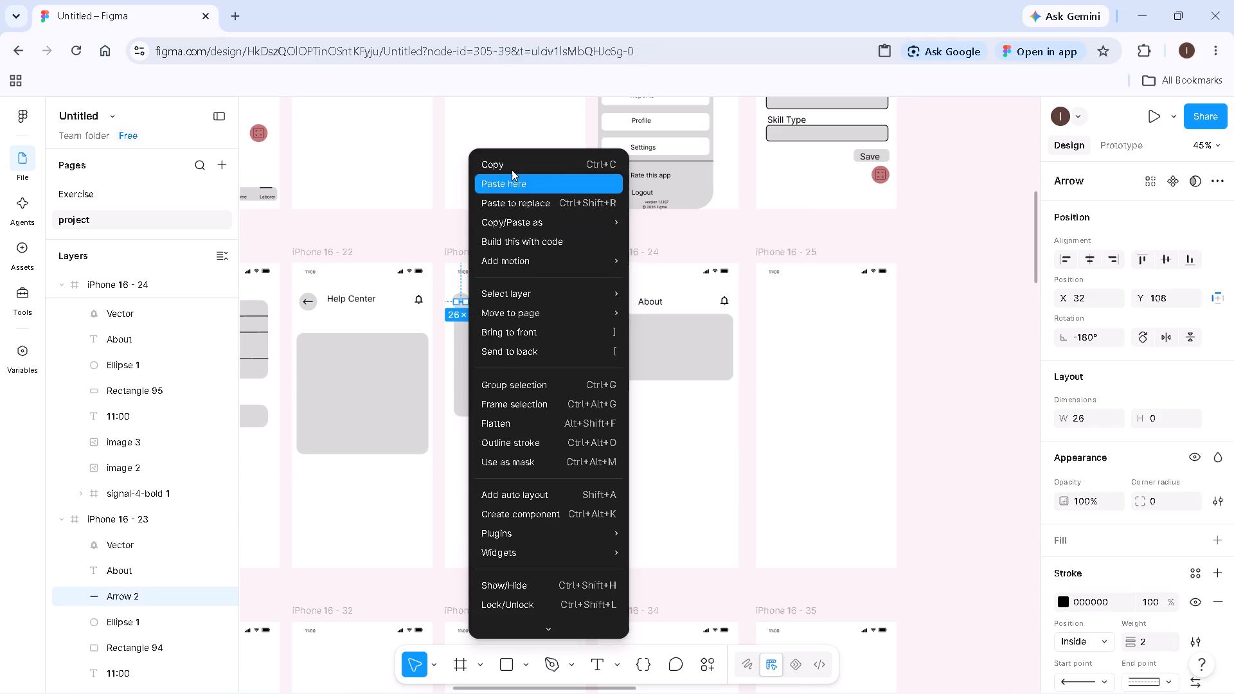
pyautogui.click(512, 165)
pyautogui.keyDown('ctrl'); pyautogui.scroll(9, 634, 316); pyautogui.keyUp('ctrl')
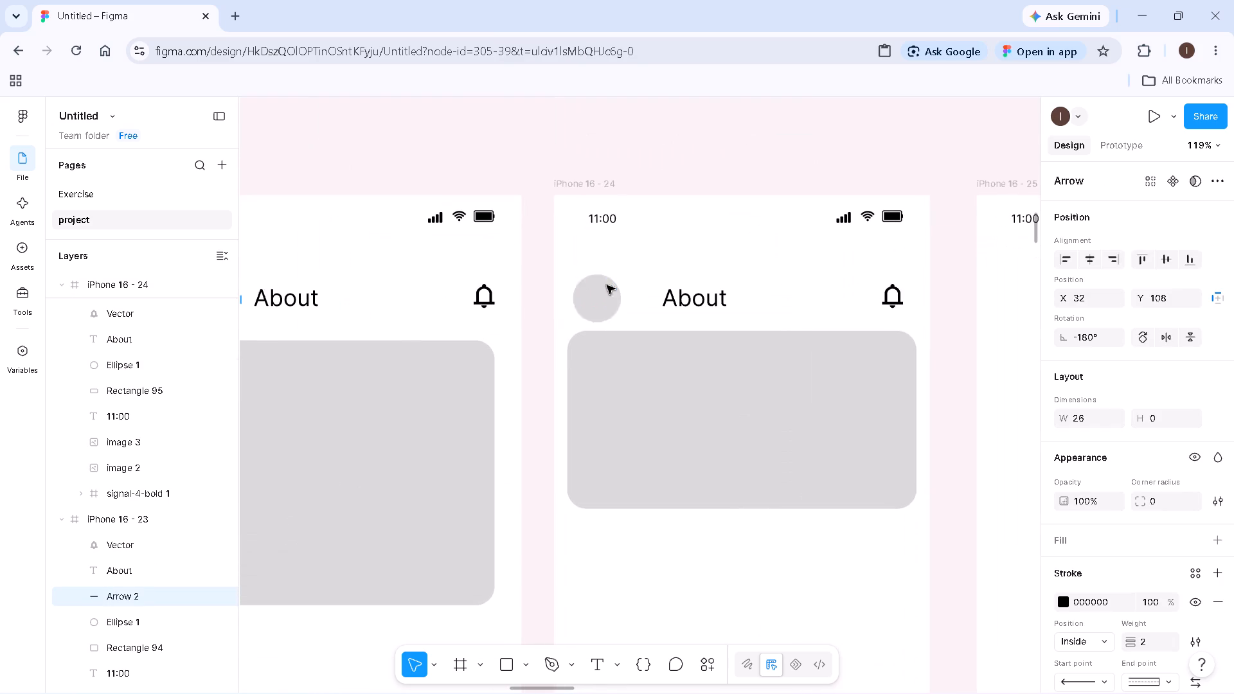
pyautogui.click(602, 285)
pyautogui.hotkey('ctrl', 'v')
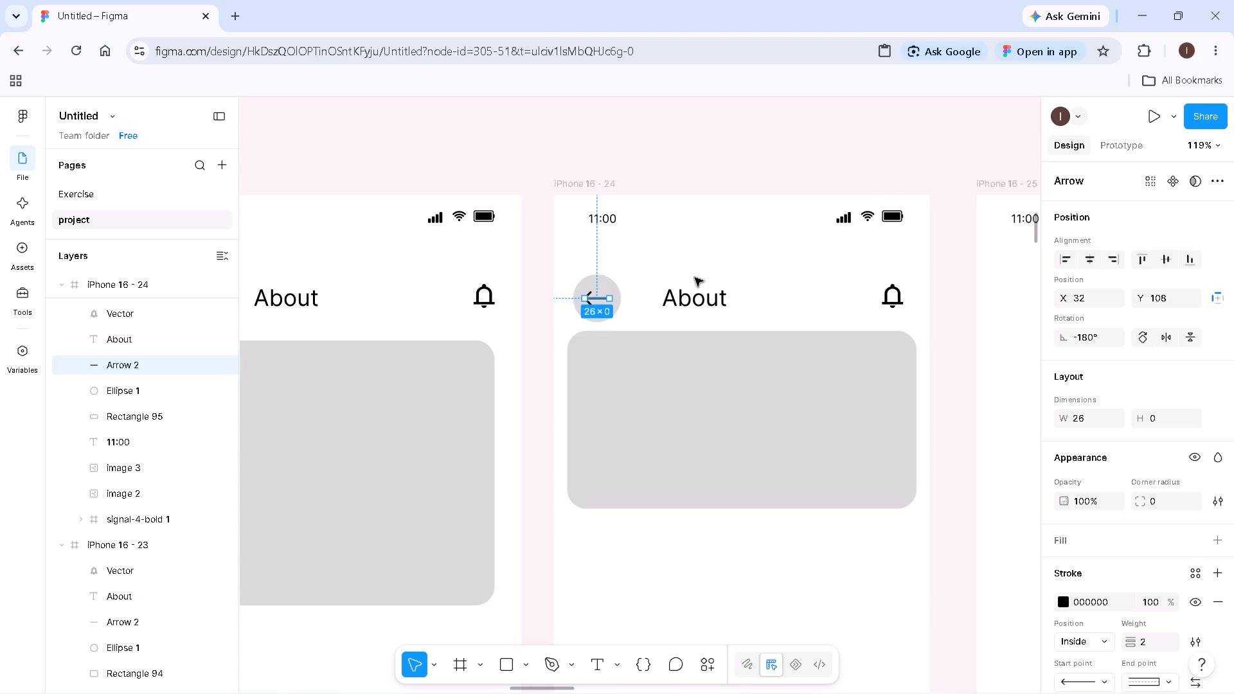
pyautogui.click(692, 275)
# Change the "About" title in the iPhone 16 - 24 frame to "Contact Us".
pyautogui.doubleClick(711, 299)
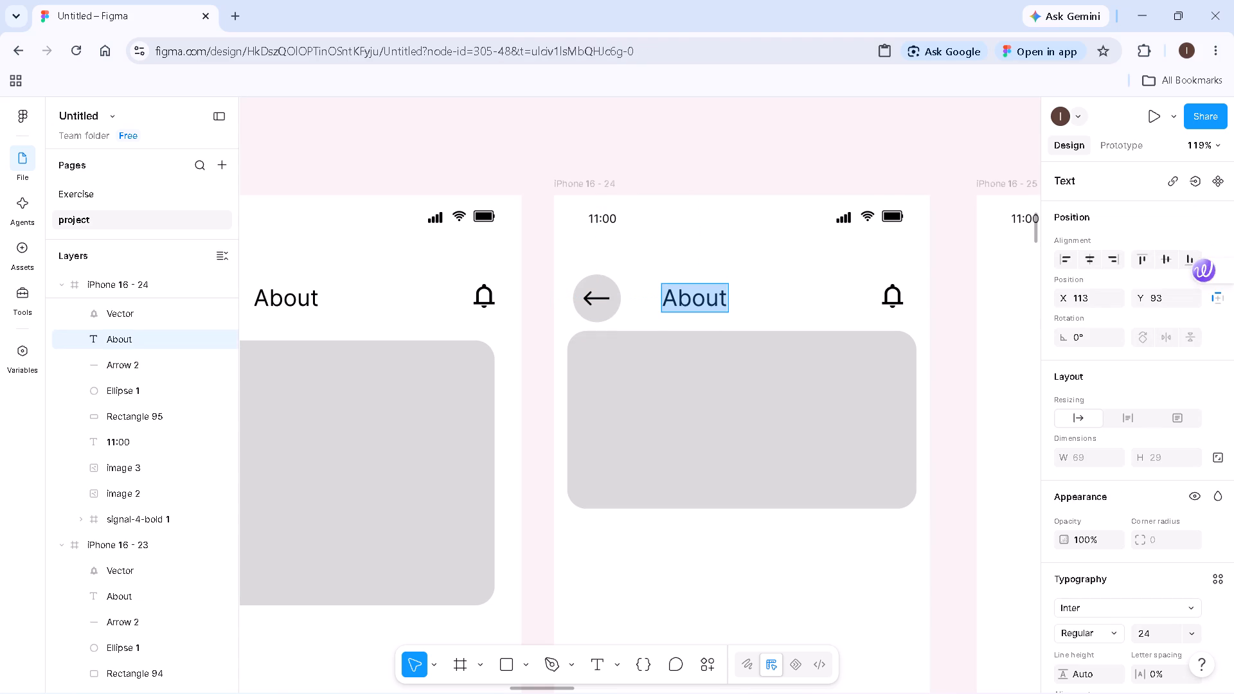
pyautogui.press('BackSpace')
pyautogui.write('Contact')
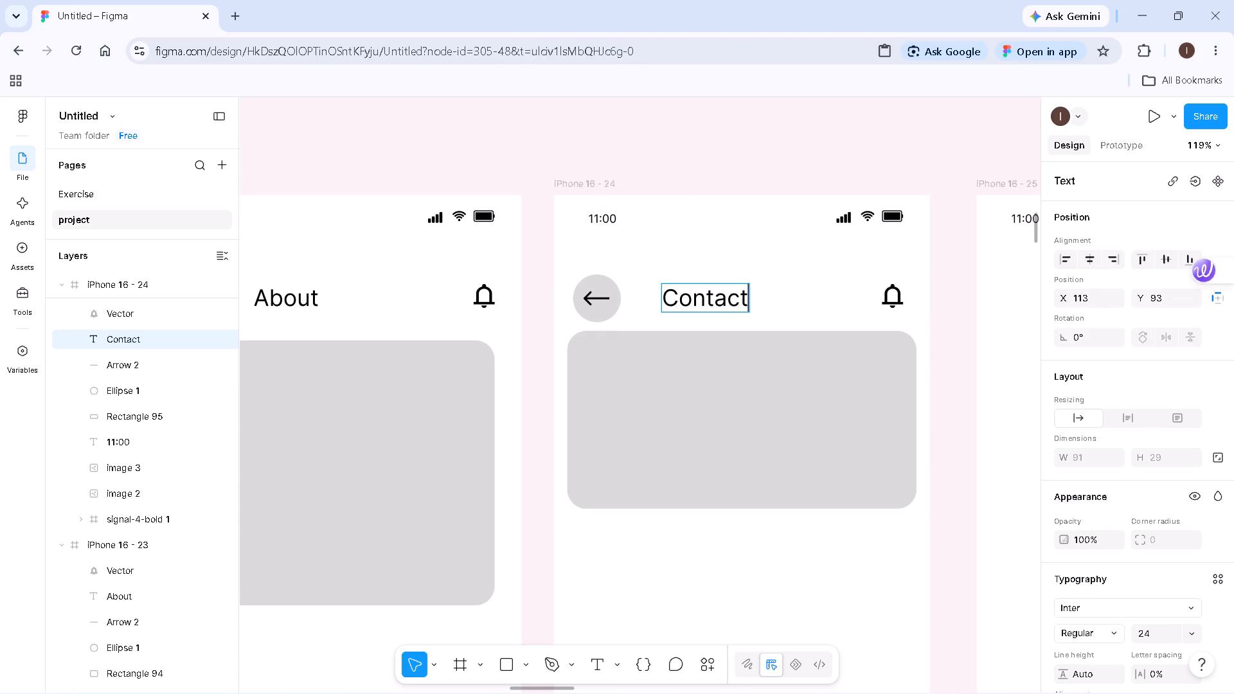
pyautogui.press('space')
pyautogui.write('Us')
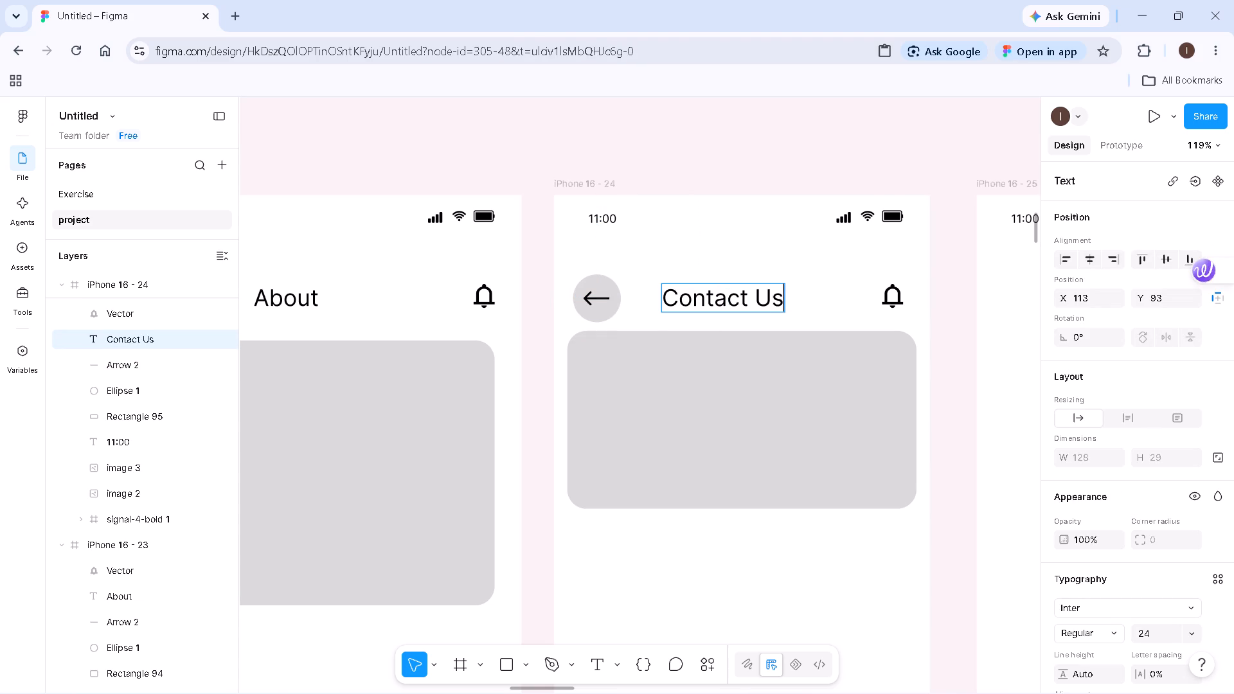
pyautogui.click(713, 260)
# Draw a rectangle about 115 × 75 inside the grey Contact Us card, with corner radius 20 and white FFFFFF fill.
pyautogui.keyDown('ctrl'); pyautogui.scroll(-5, 712, 260); pyautogui.keyUp('ctrl')
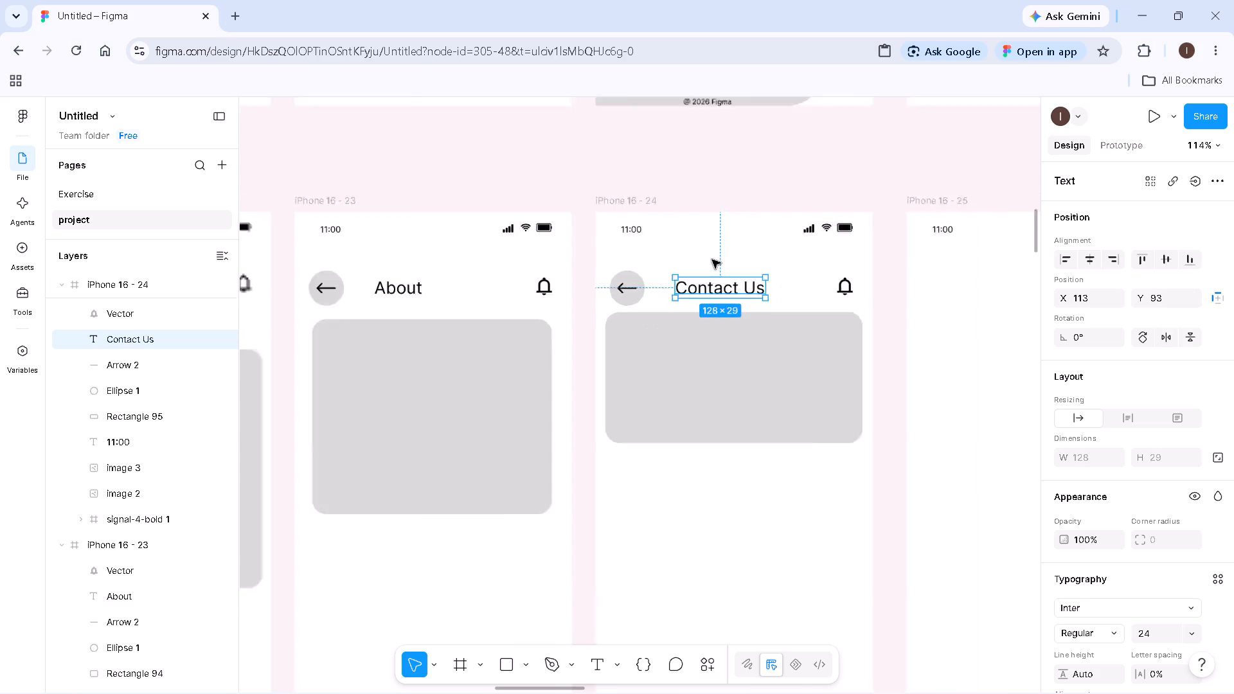
pyautogui.keyDown('ctrl'); pyautogui.scroll(3, 778, 497); pyautogui.keyUp('ctrl')
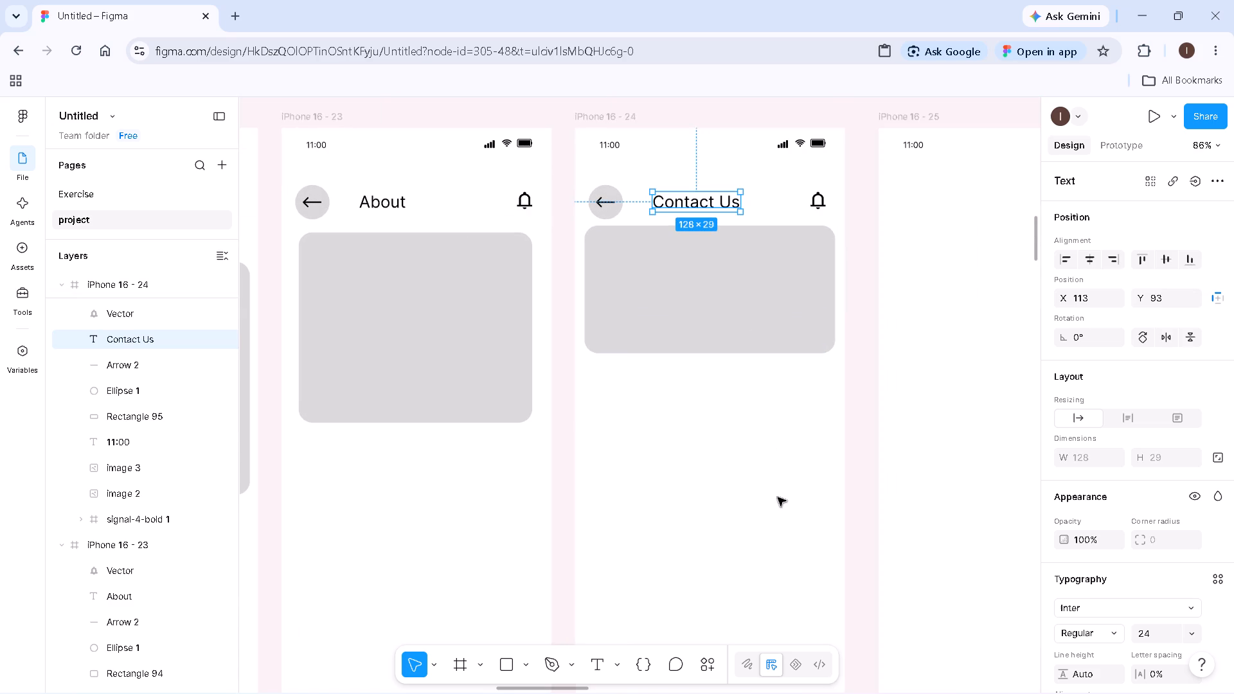
pyautogui.keyDown('ctrl'); pyautogui.scroll(2, 697, 408); pyautogui.keyUp('ctrl')
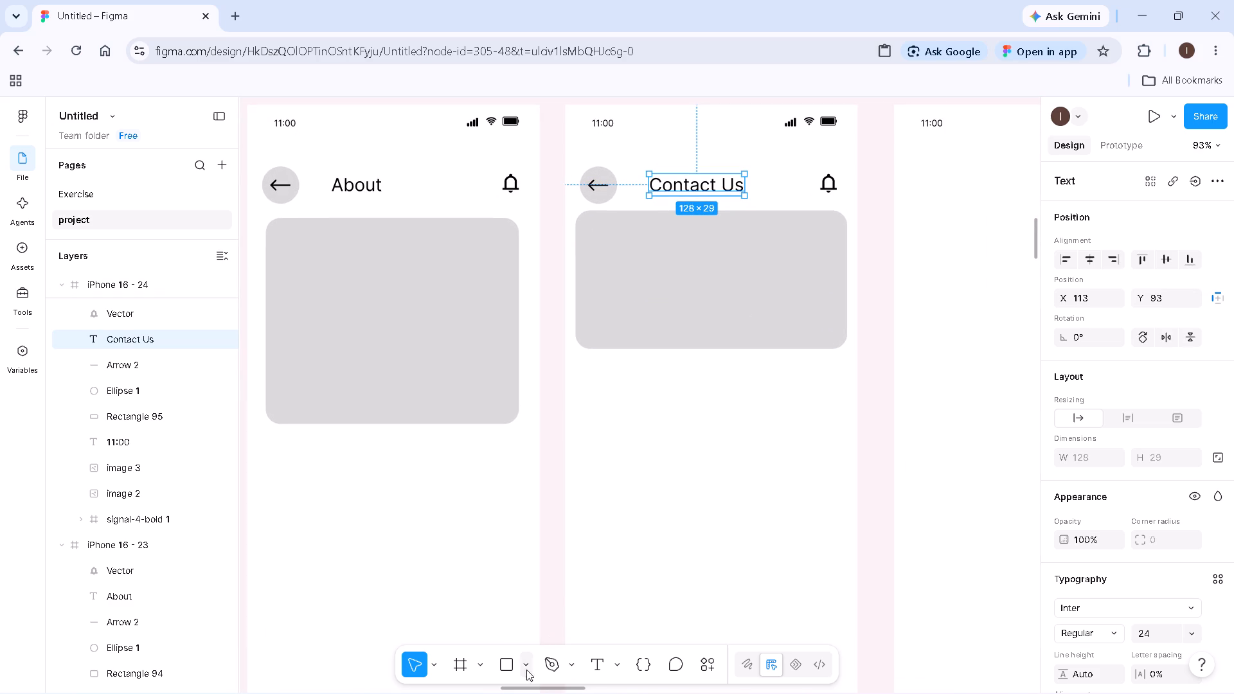
pyautogui.click(512, 664)
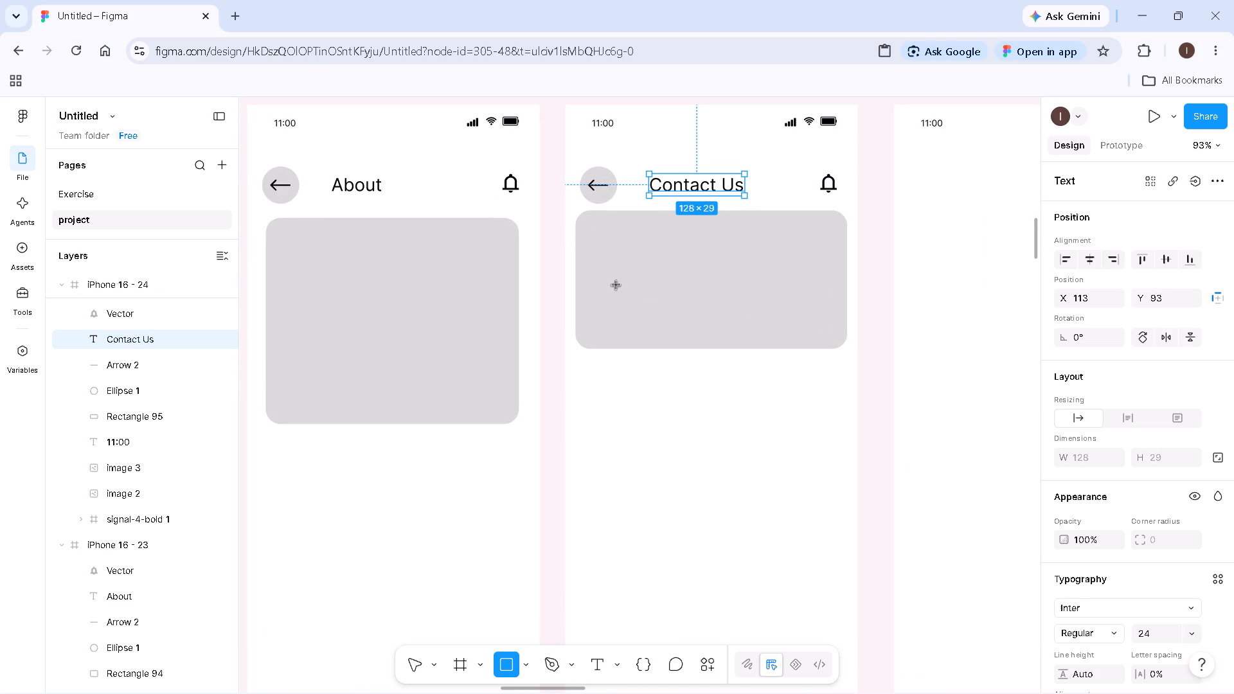
pyautogui.moveTo(616, 285); pyautogui.dragTo(701, 341)
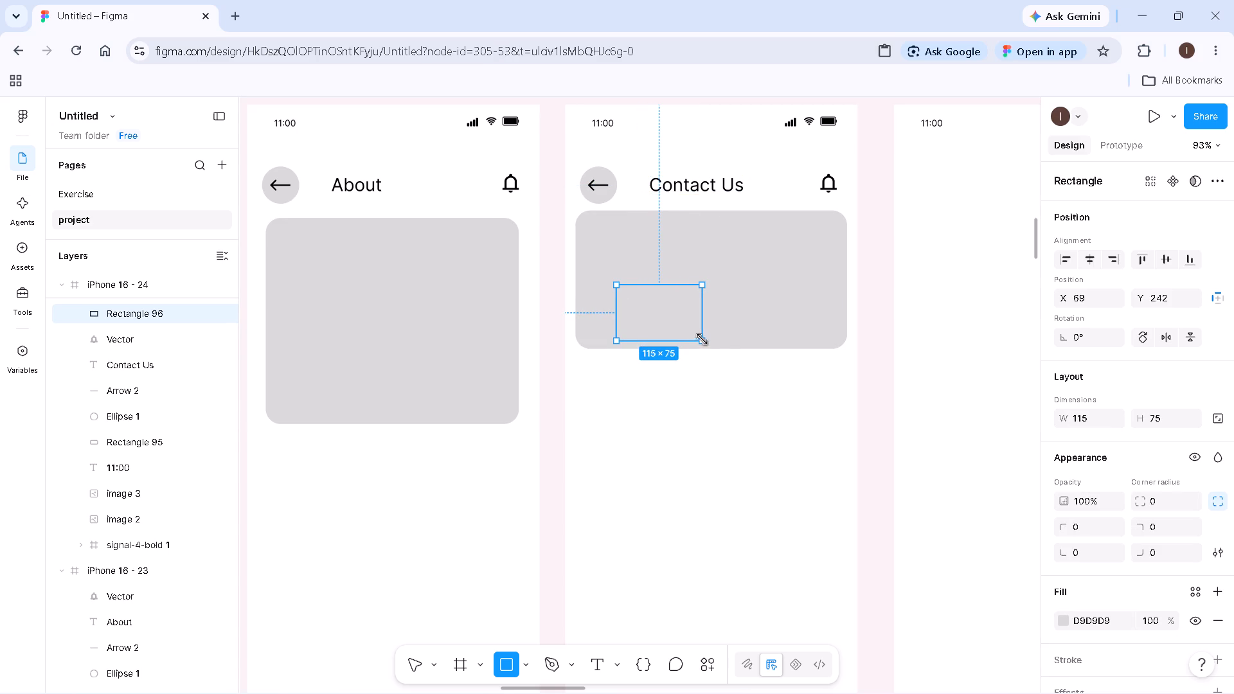
pyautogui.click(1159, 503)
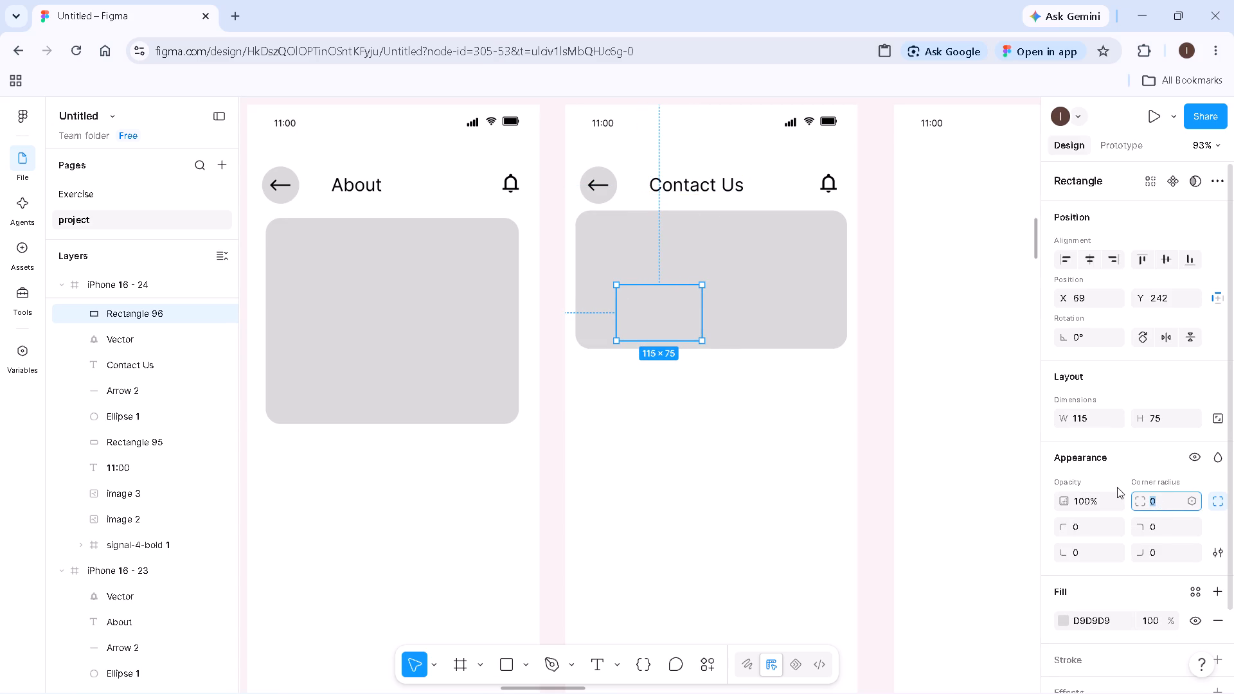
pyautogui.write('20')
pyautogui.click(1057, 618)
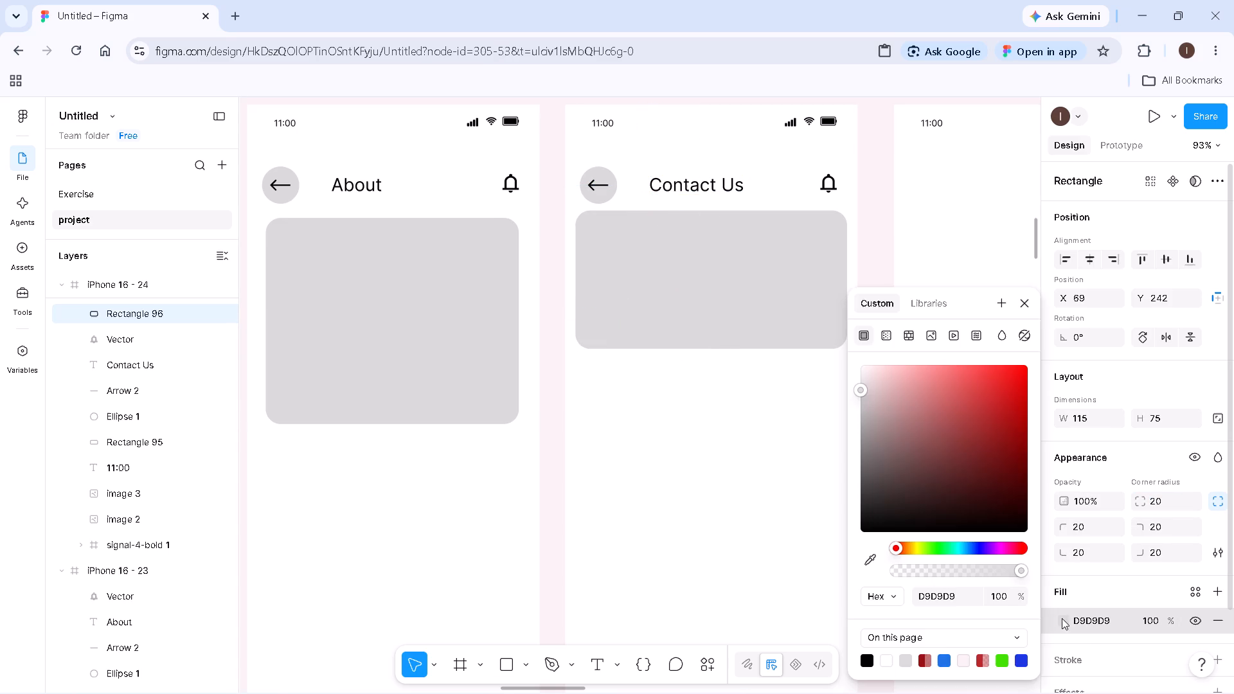
pyautogui.doubleClick(888, 659)
pyautogui.click(687, 445)
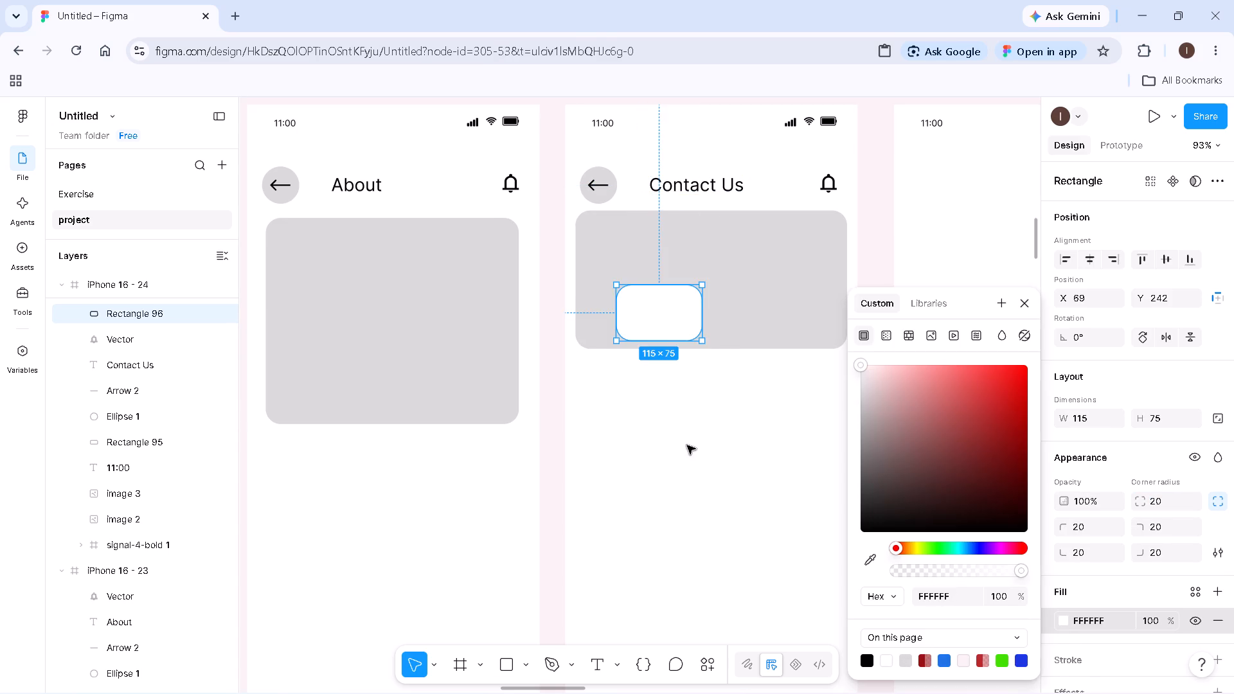
# Move the white rectangle within the grey card to about X 62, Y 235.
pyautogui.click(639, 315)
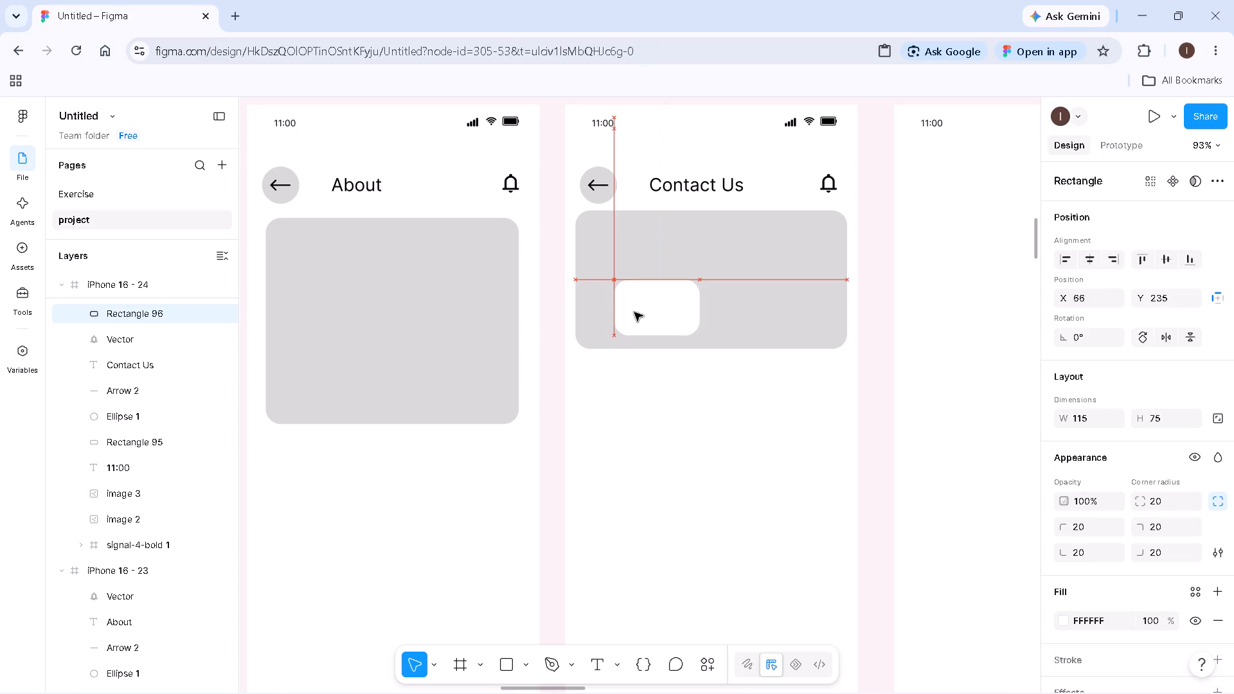
pyautogui.click(634, 312)
# Copy the white rectangle, paste a duplicate into the grey card and place it to the original's right at the same height.
pyautogui.moveTo(627, 293); pyautogui.dragTo(627, 285, button='right')
pyautogui.moveTo(663, 174); pyautogui.dragTo(663, 168)
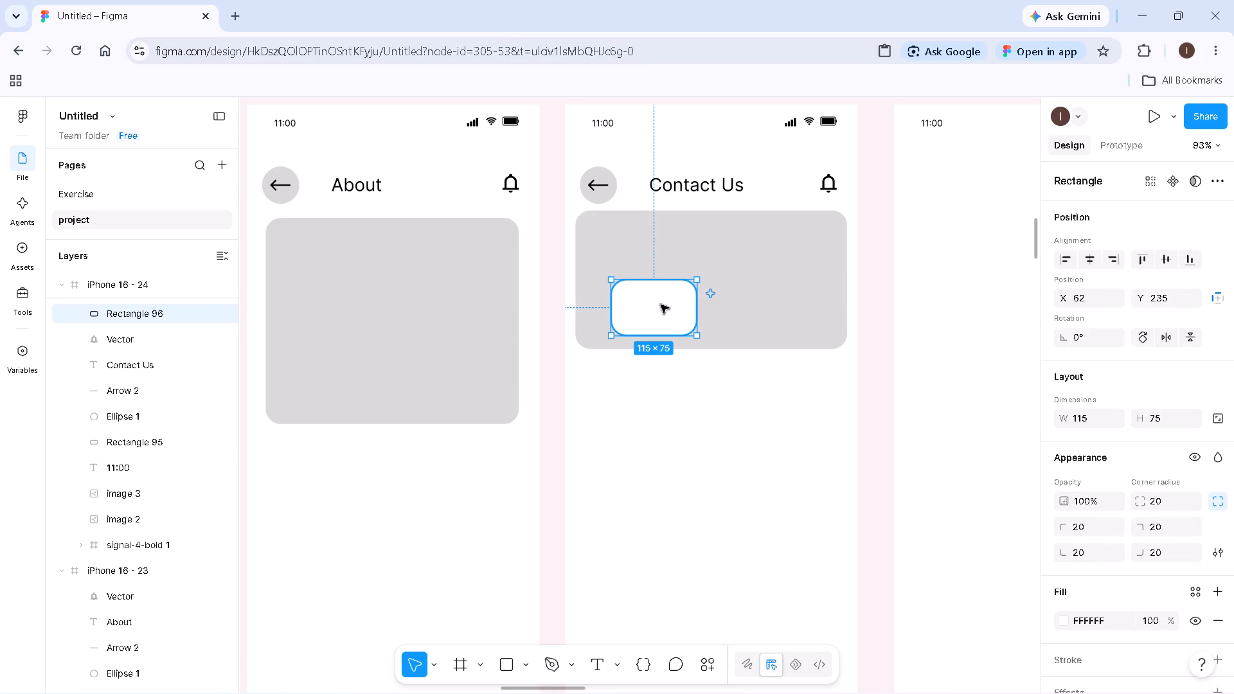
pyautogui.click(661, 307)
pyautogui.rightClick(655, 307)
pyautogui.click(692, 154)
pyautogui.click(665, 307)
pyautogui.click(671, 404)
pyautogui.click(648, 318)
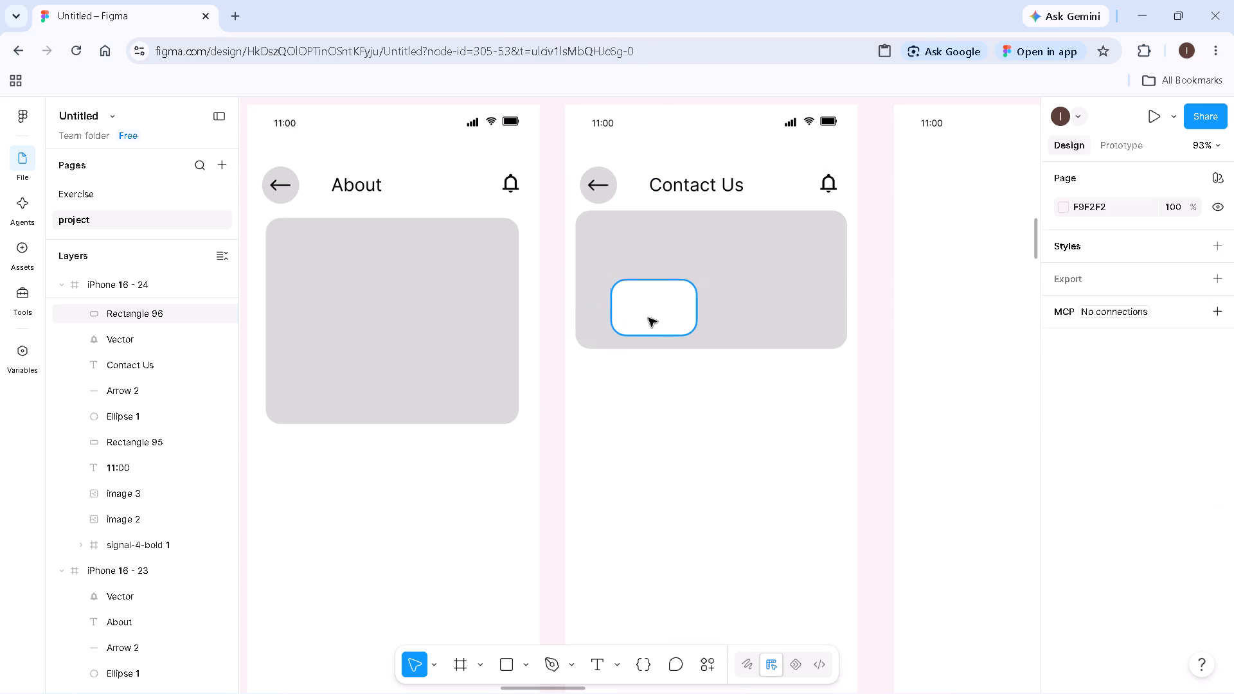
pyautogui.rightClick(648, 318)
pyautogui.click(697, 170)
pyautogui.click(762, 303)
pyautogui.rightClick(756, 302)
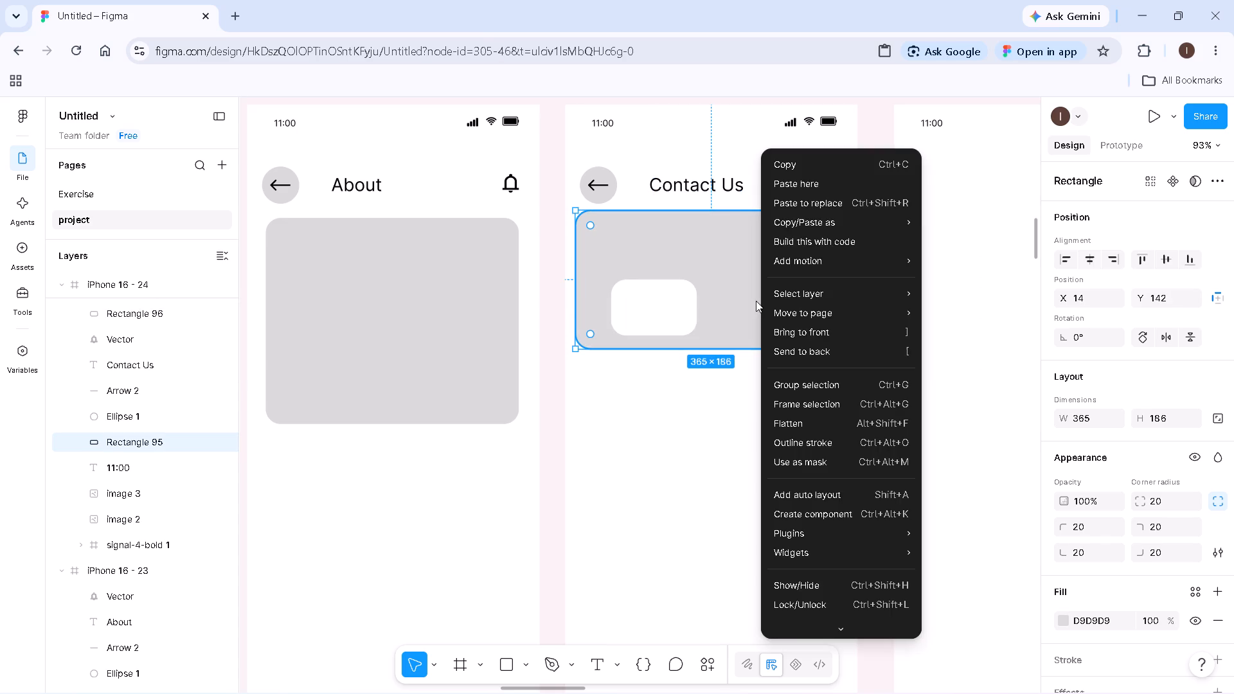
pyautogui.click(799, 186)
pyautogui.moveTo(816, 236); pyautogui.dragTo(730, 351)
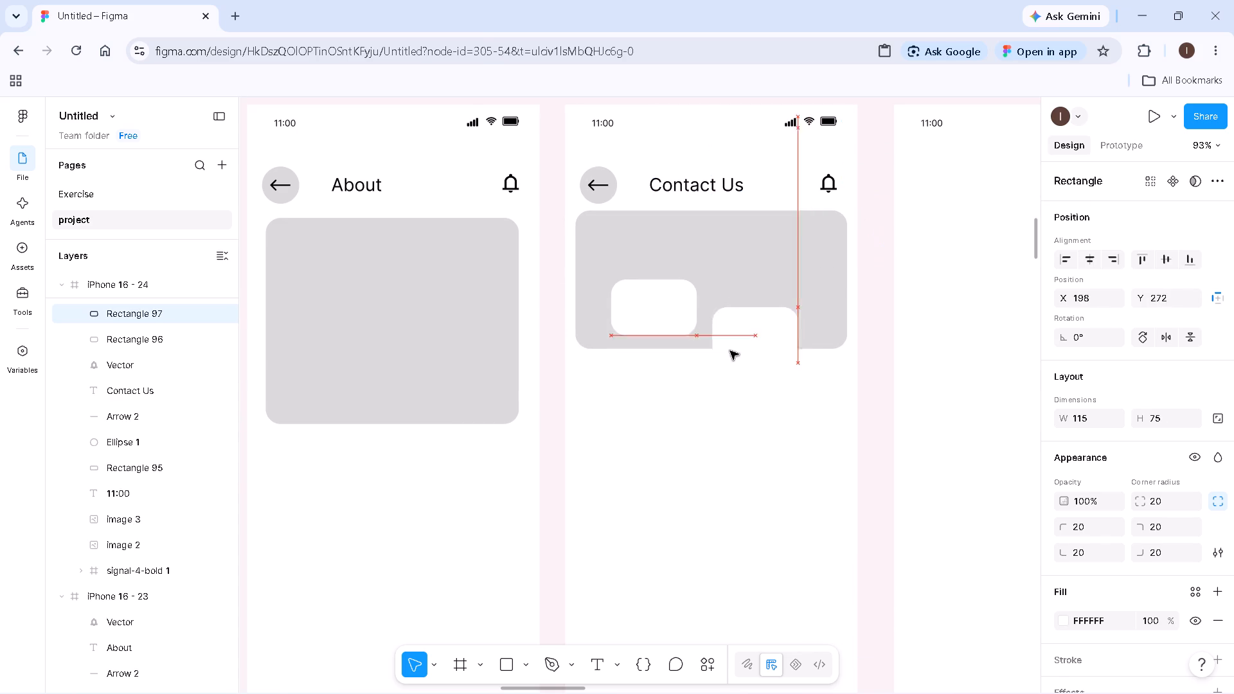
pyautogui.moveTo(730, 351); pyautogui.dragTo(739, 321)
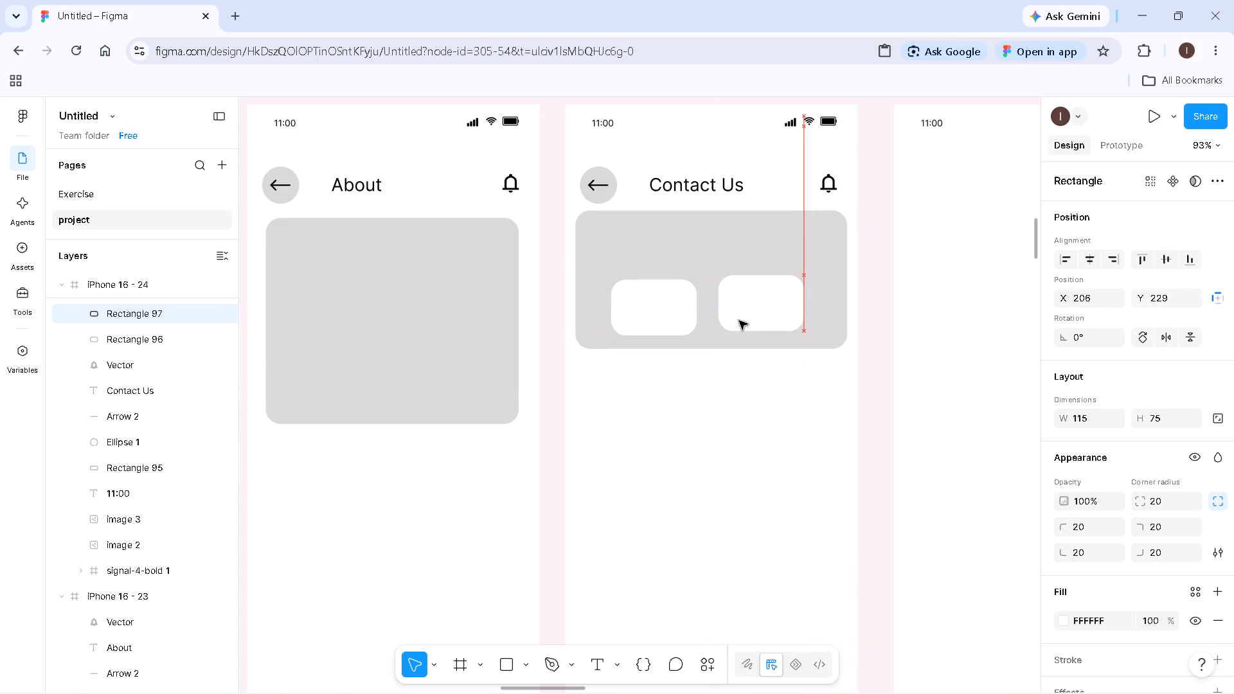
pyautogui.moveTo(739, 321); pyautogui.dragTo(740, 321)
pyautogui.click(713, 413)
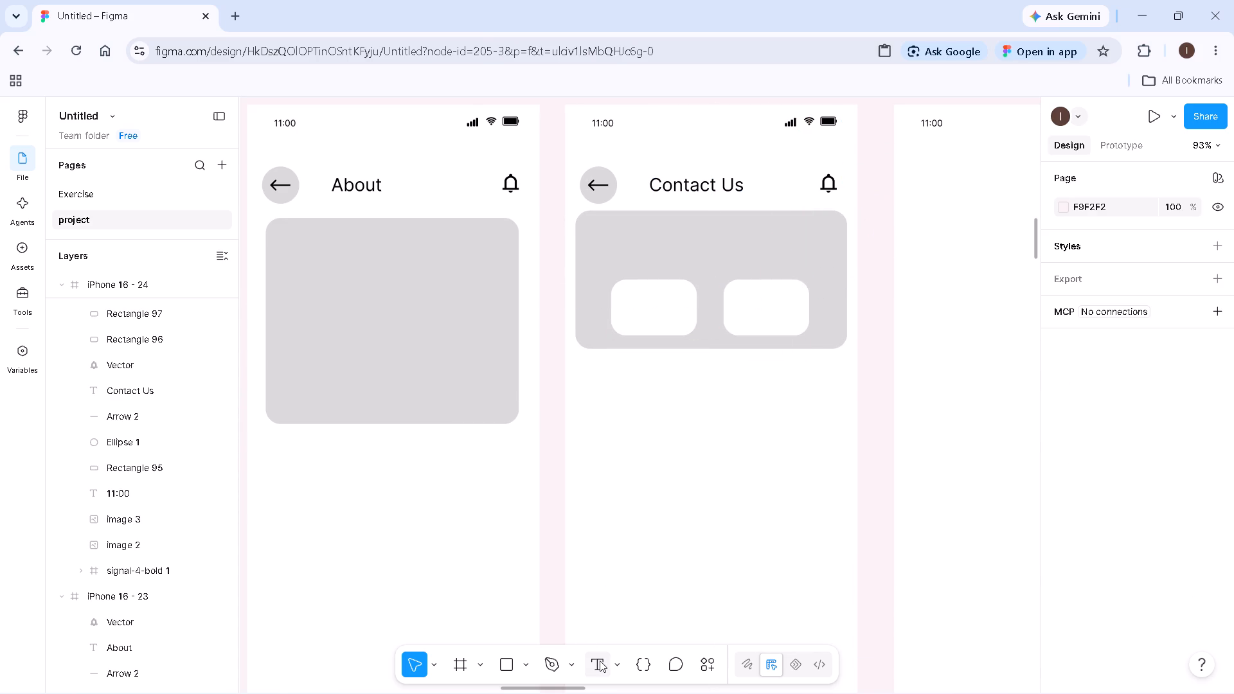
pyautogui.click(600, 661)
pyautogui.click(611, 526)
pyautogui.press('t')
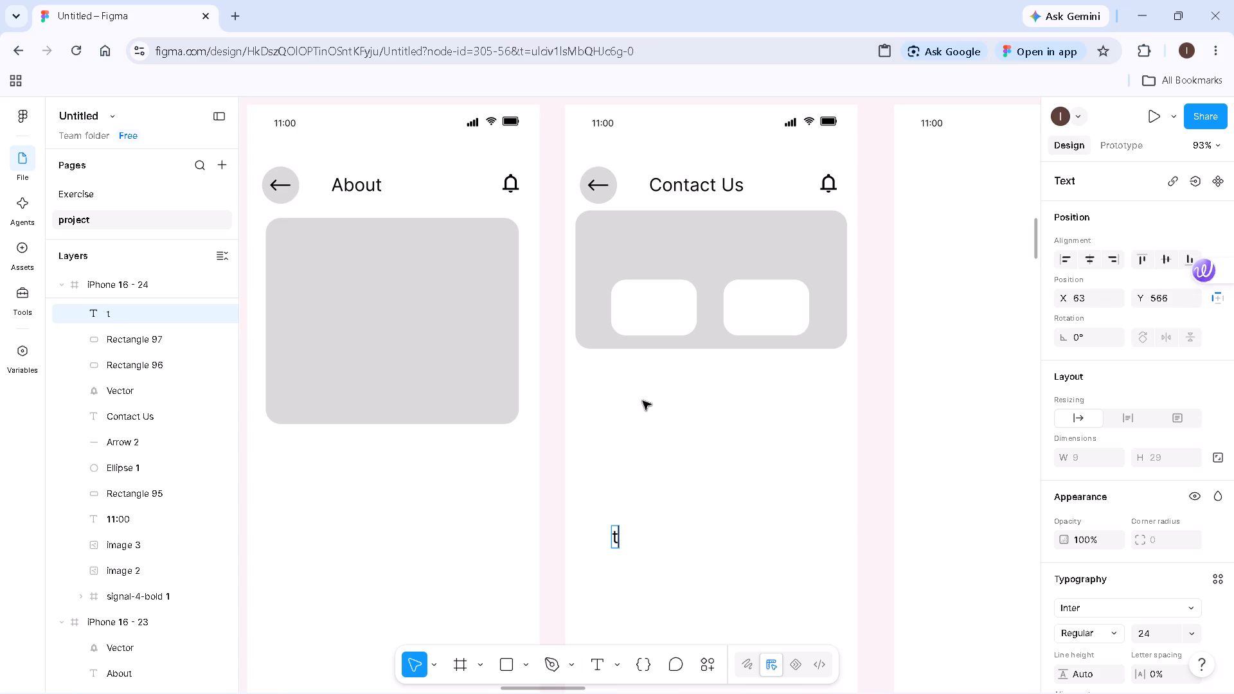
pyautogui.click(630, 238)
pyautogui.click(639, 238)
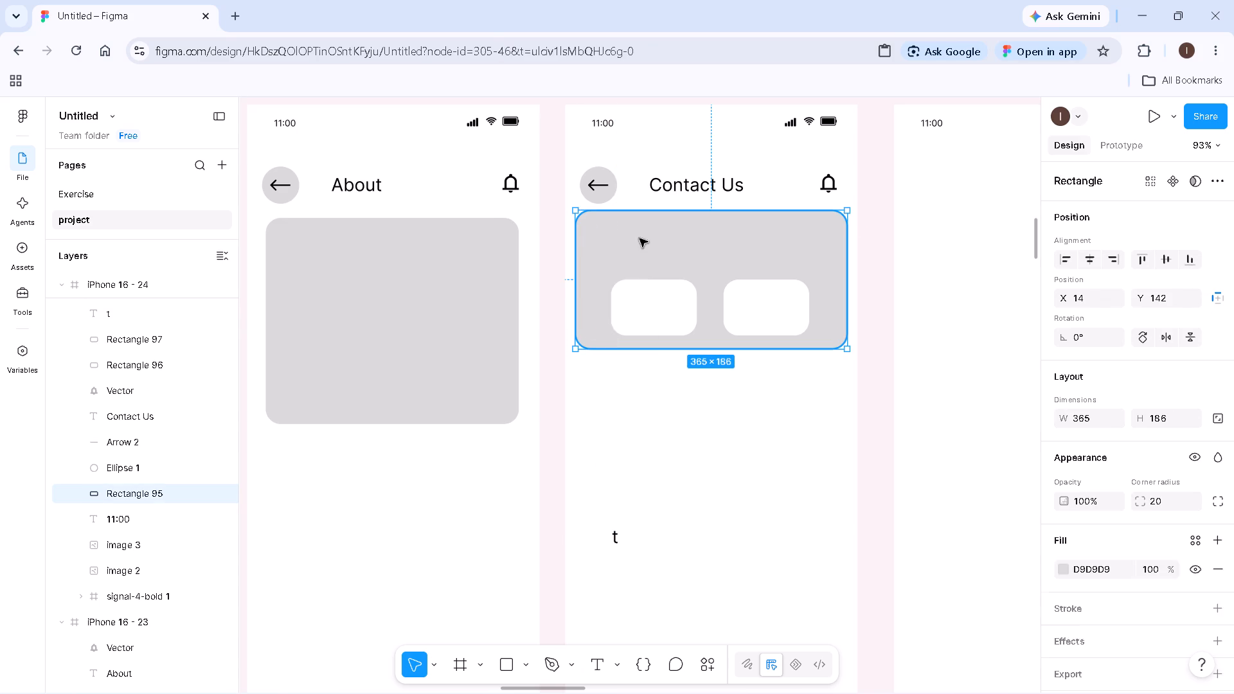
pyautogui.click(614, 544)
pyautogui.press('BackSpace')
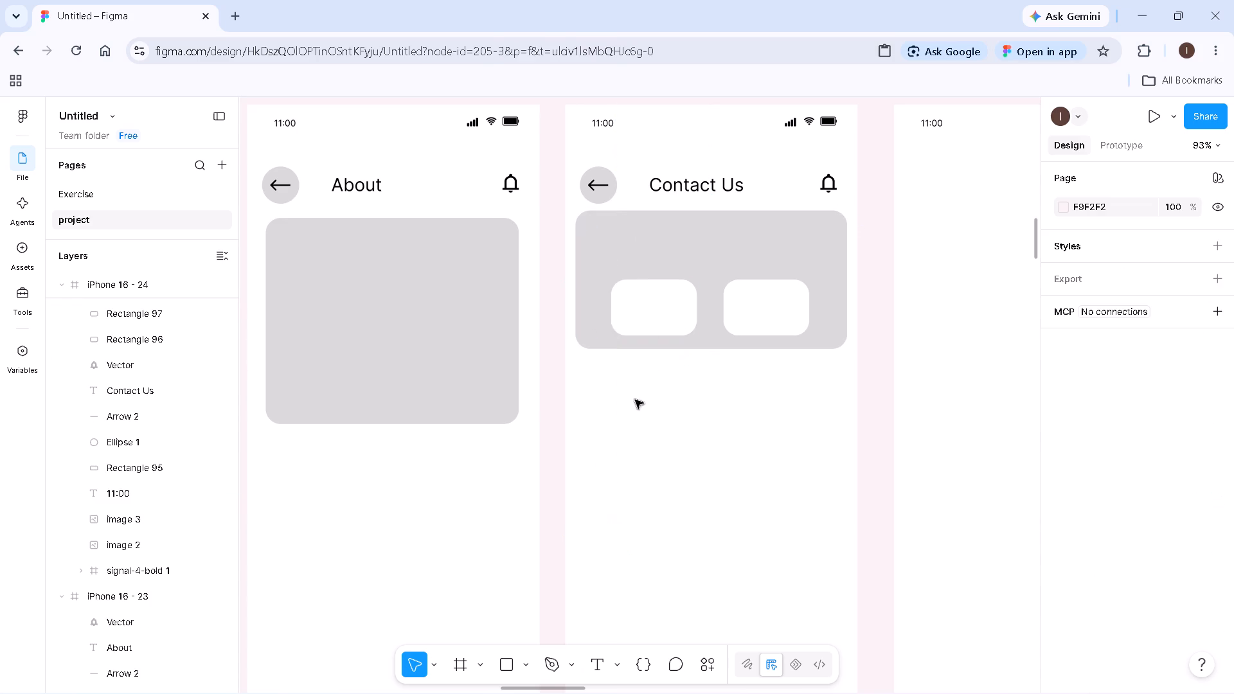
# Add the text "Get in touch" in the upper-left corner of the grey card, above the white rectangles.
pyautogui.click(616, 251)
pyautogui.press('t')
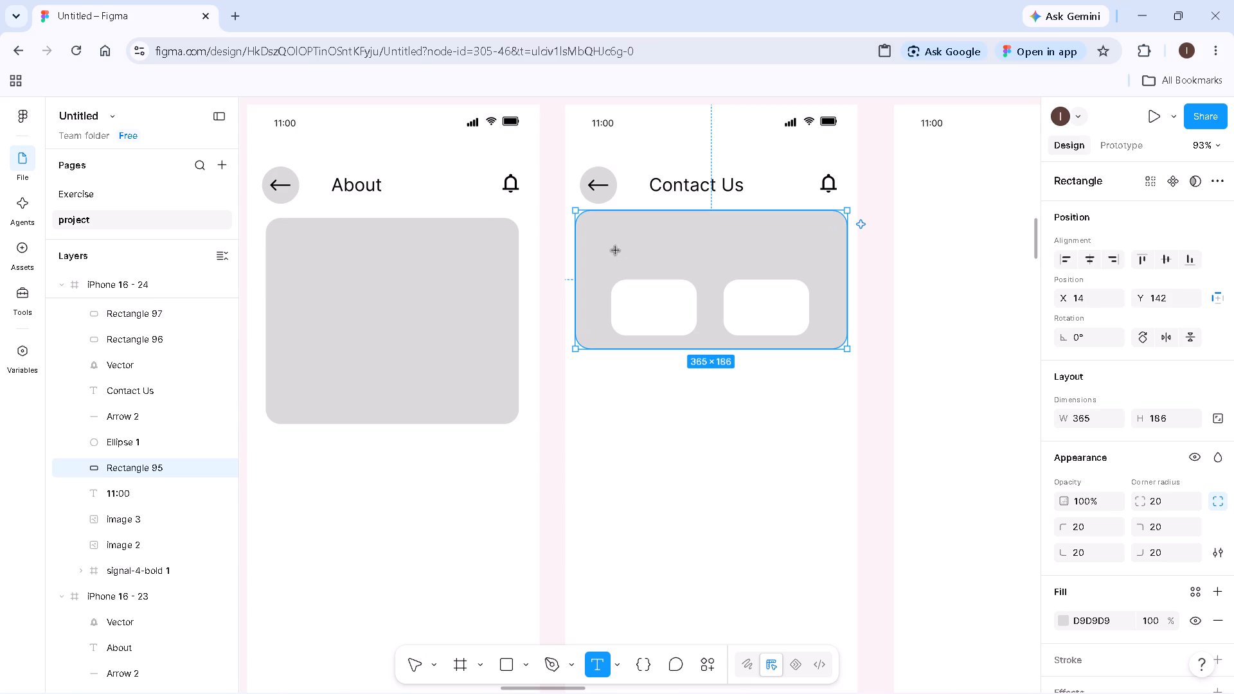
pyautogui.click(616, 251)
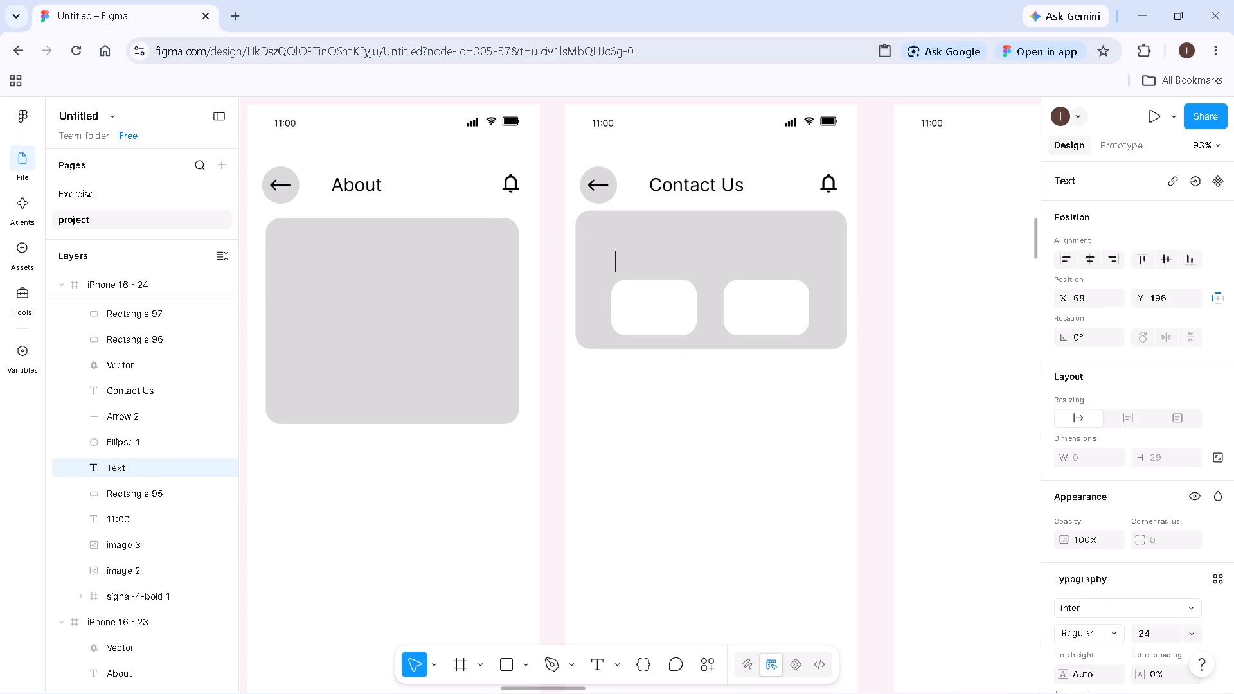
pyautogui.write('Get in touch')
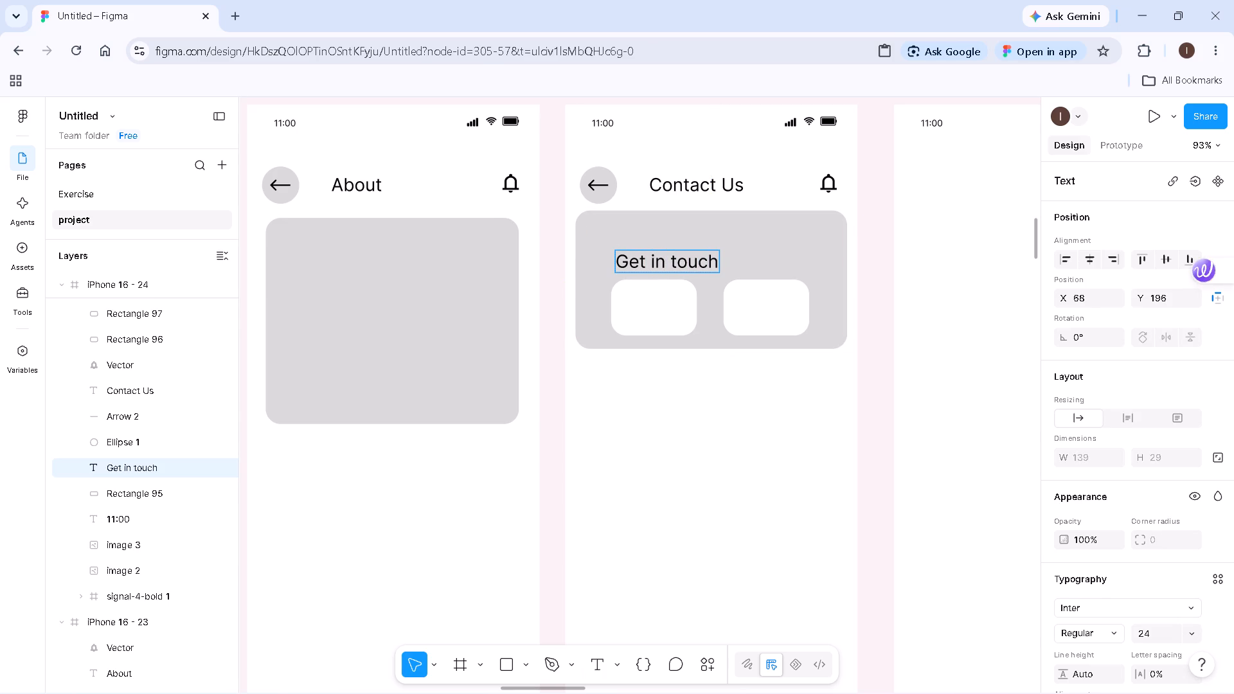
pyautogui.click(679, 419)
pyautogui.keyDown('ctrl'); pyautogui.scroll(-6, 679, 417); pyautogui.keyUp('ctrl')
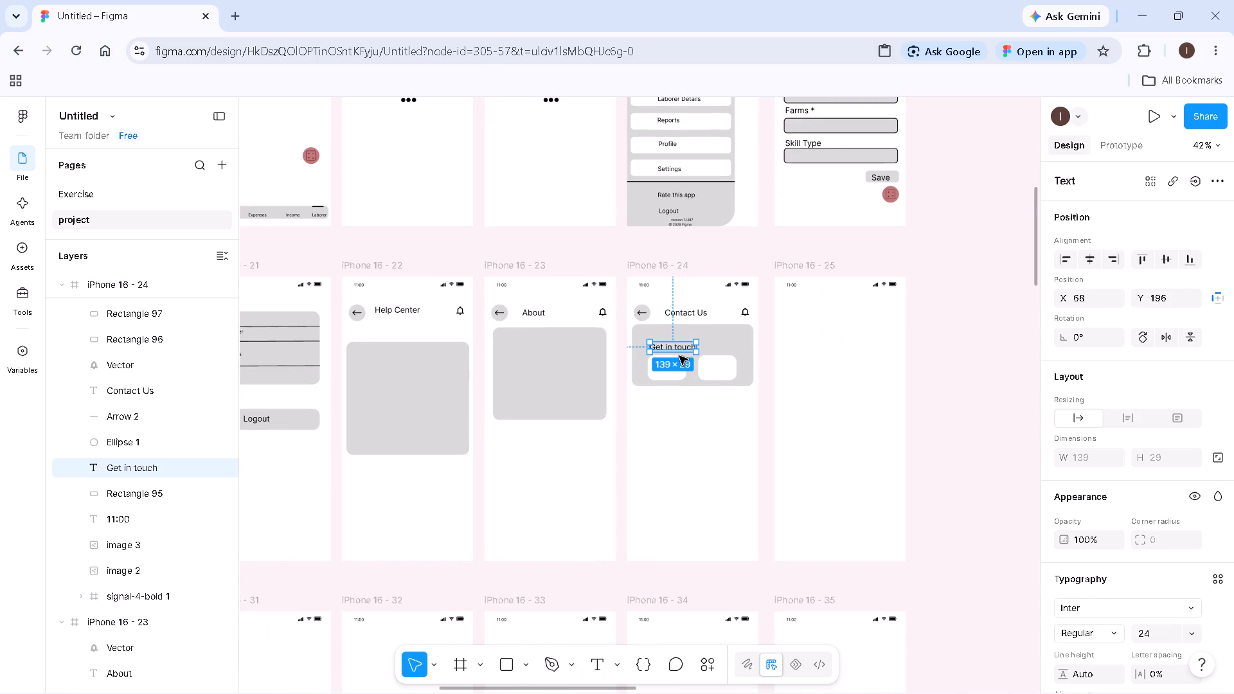
pyautogui.keyDown('ctrl'); pyautogui.scroll(8, 680, 380); pyautogui.keyUp('ctrl')
pyautogui.click(678, 458)
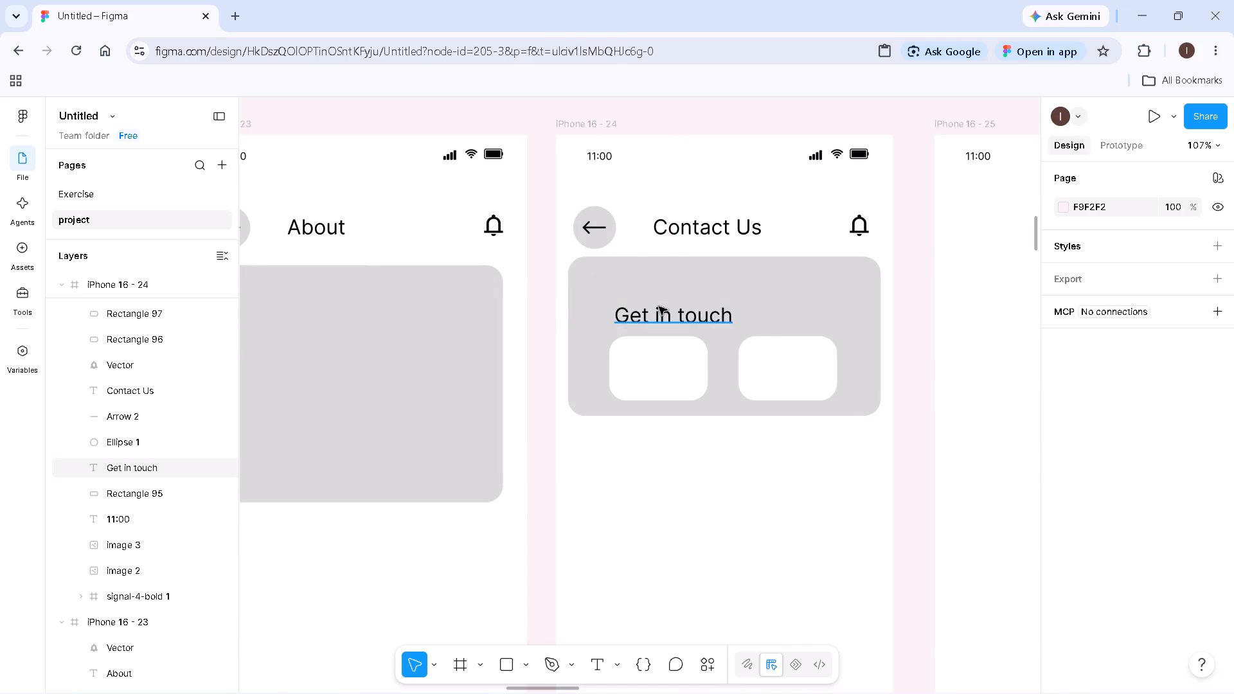
pyautogui.moveTo(659, 313); pyautogui.dragTo(632, 284)
pyautogui.click(663, 507)
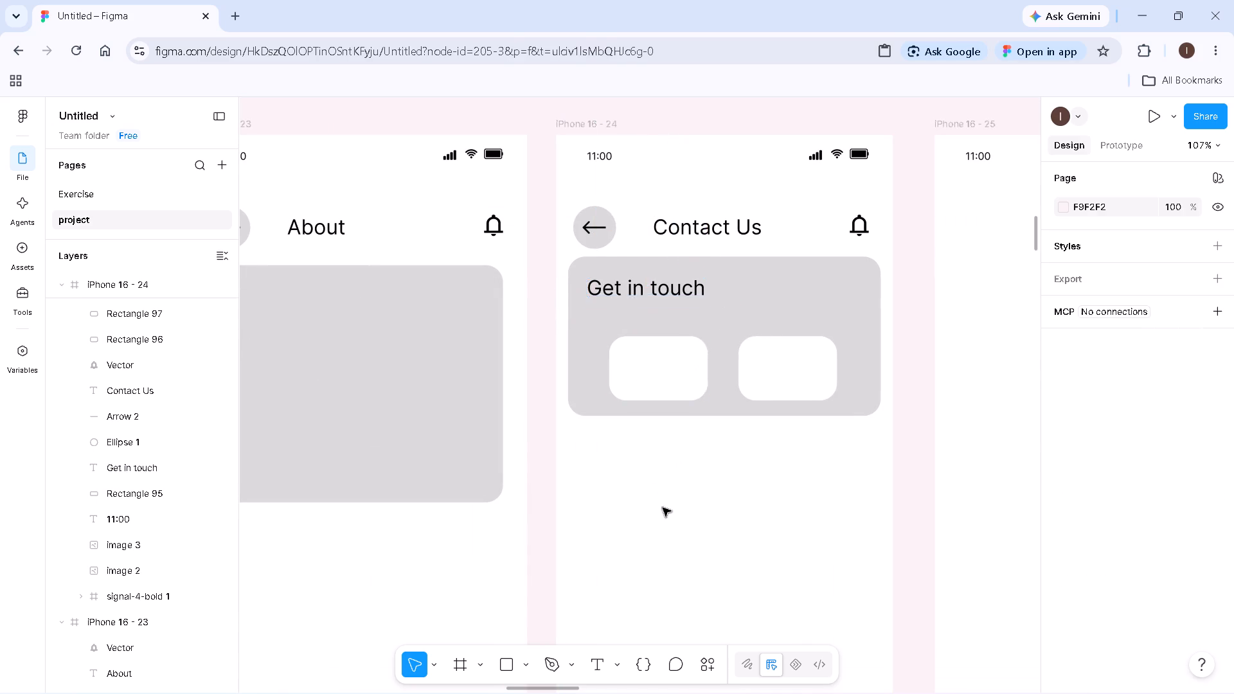
# Place a new text label inside the left white rectangle of the "Get in touch" card.
pyautogui.keyDown('ctrl'); pyautogui.scroll(-6, 663, 508); pyautogui.keyUp('ctrl')
pyautogui.keyDown('ctrl'); pyautogui.scroll(5, 669, 485); pyautogui.keyUp('ctrl')
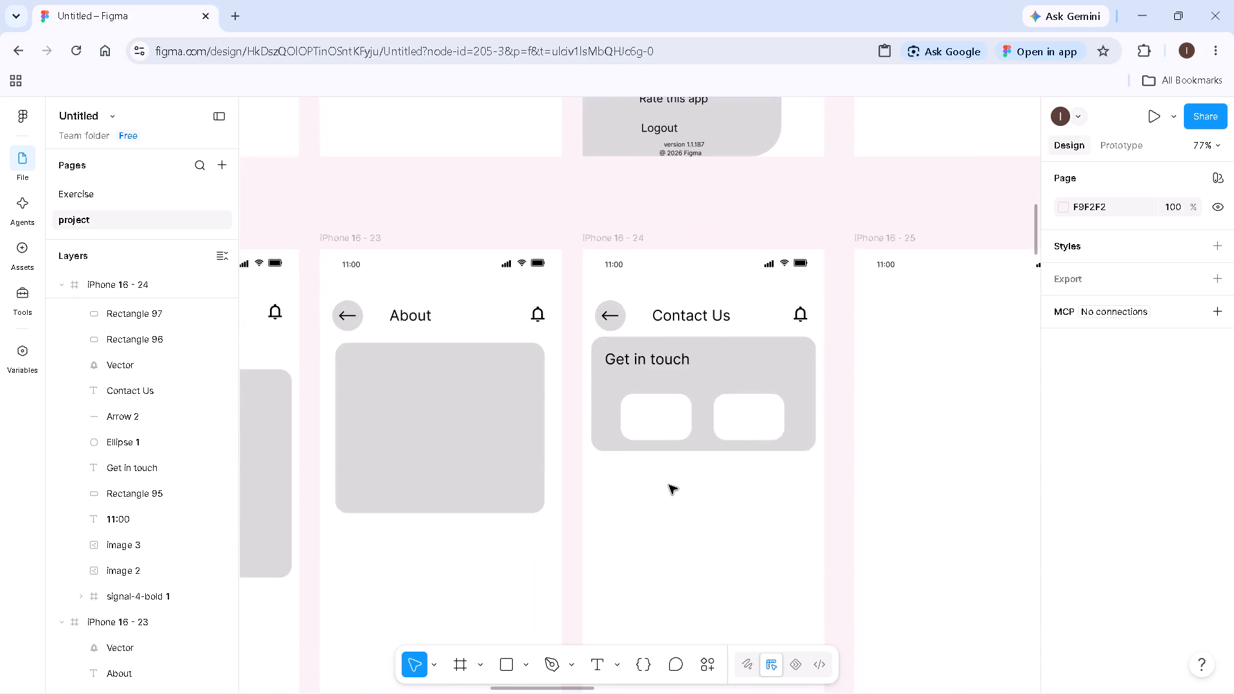
pyautogui.keyDown('ctrl'); pyautogui.scroll(3, 669, 485); pyautogui.keyUp('ctrl')
pyautogui.click(614, 362)
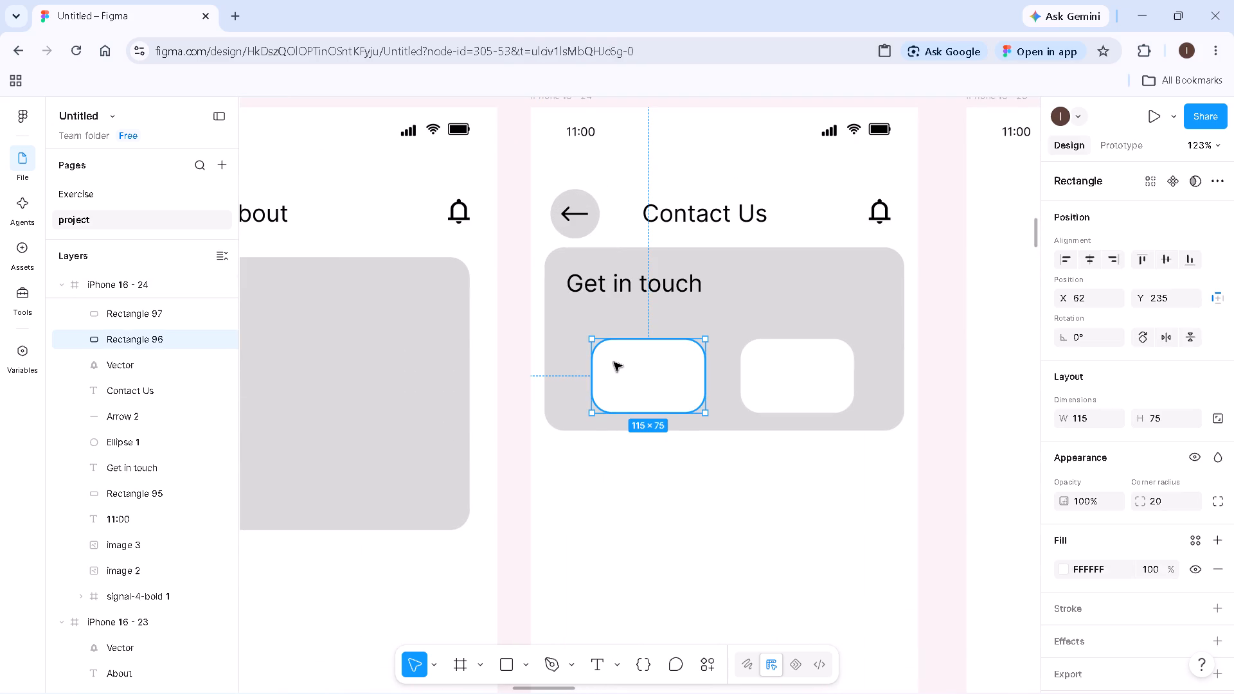
pyautogui.press('t')
pyautogui.click(623, 386)
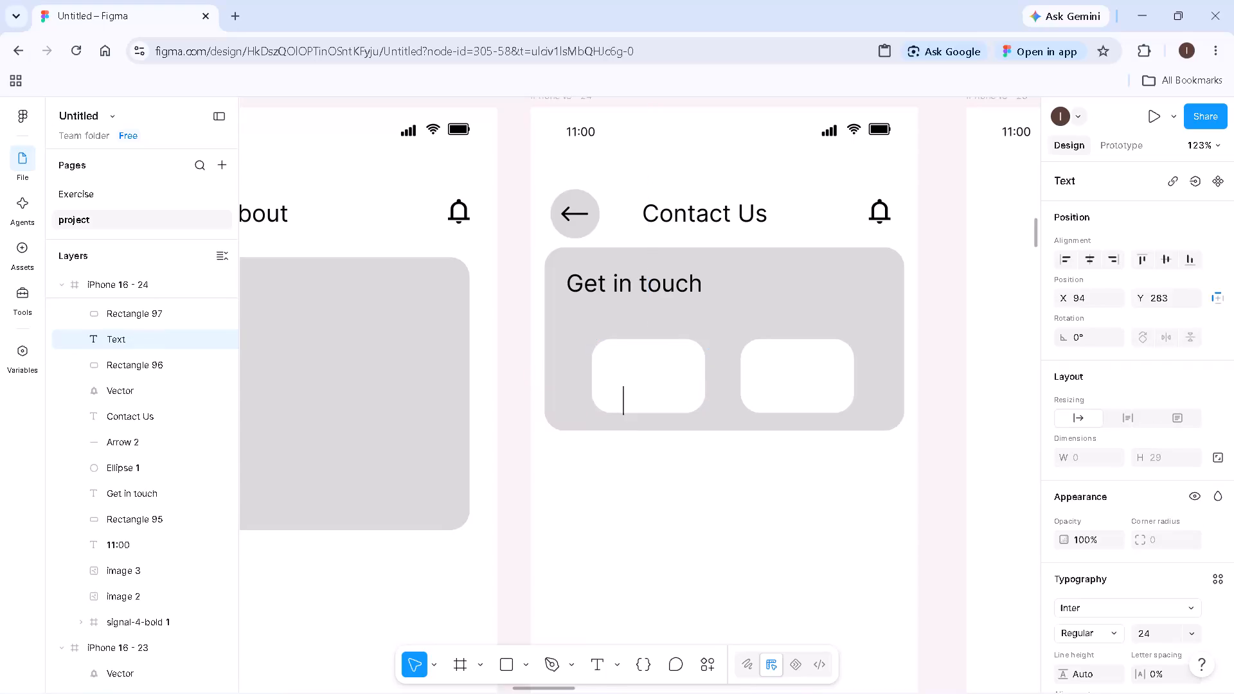
# Enter "Email" as the text of the new label in the left white rectangle of the "Get in touch" card.
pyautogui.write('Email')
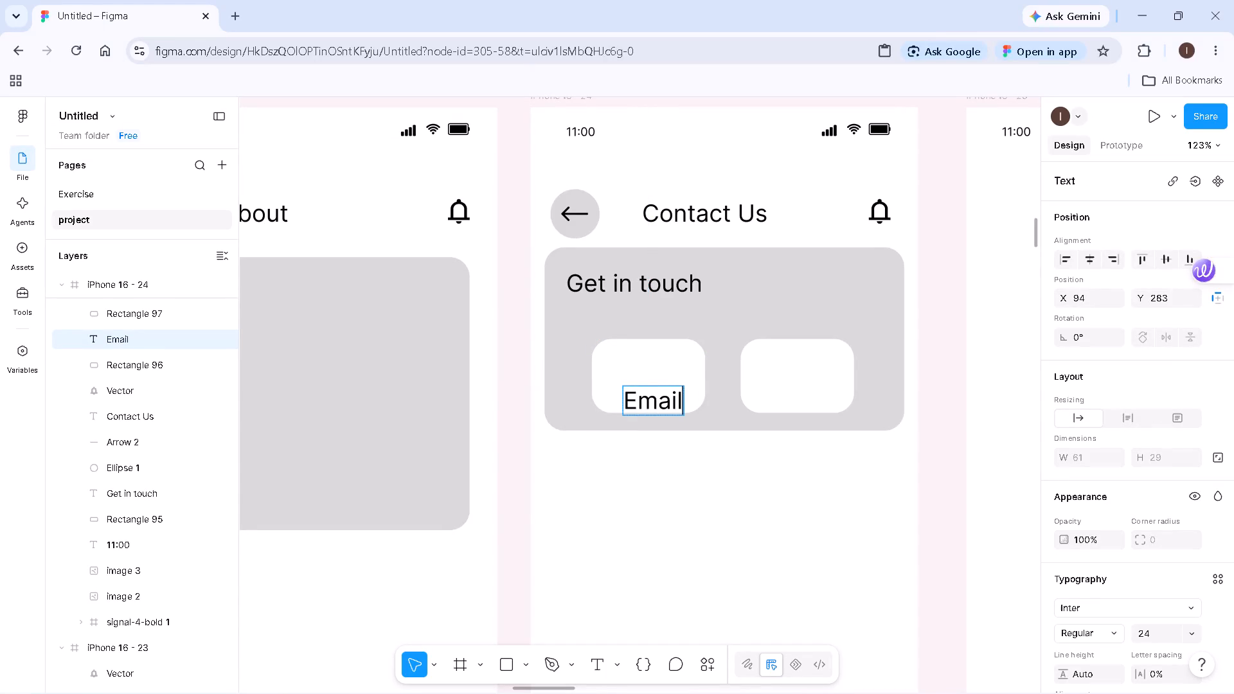
pyautogui.doubleClick(800, 498)
# Add the text label "Whatsapp" on the right white rectangle of the "Get in touch" card.
pyautogui.click(783, 368)
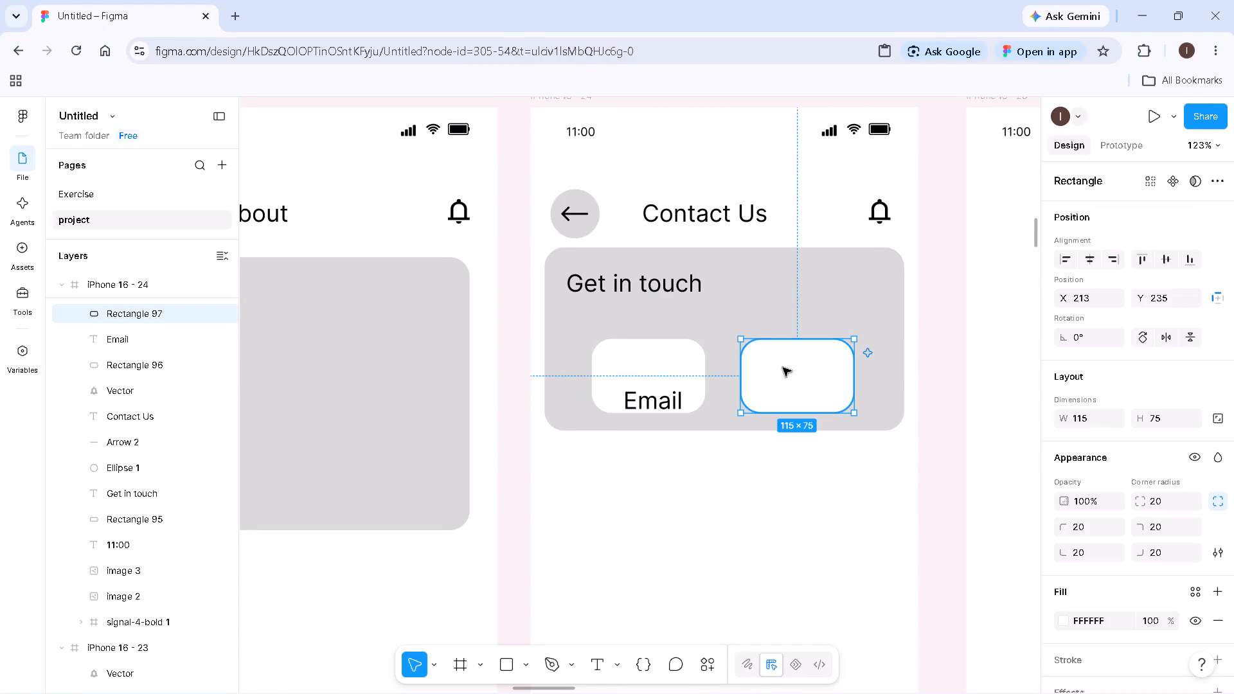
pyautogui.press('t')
pyautogui.click(783, 368)
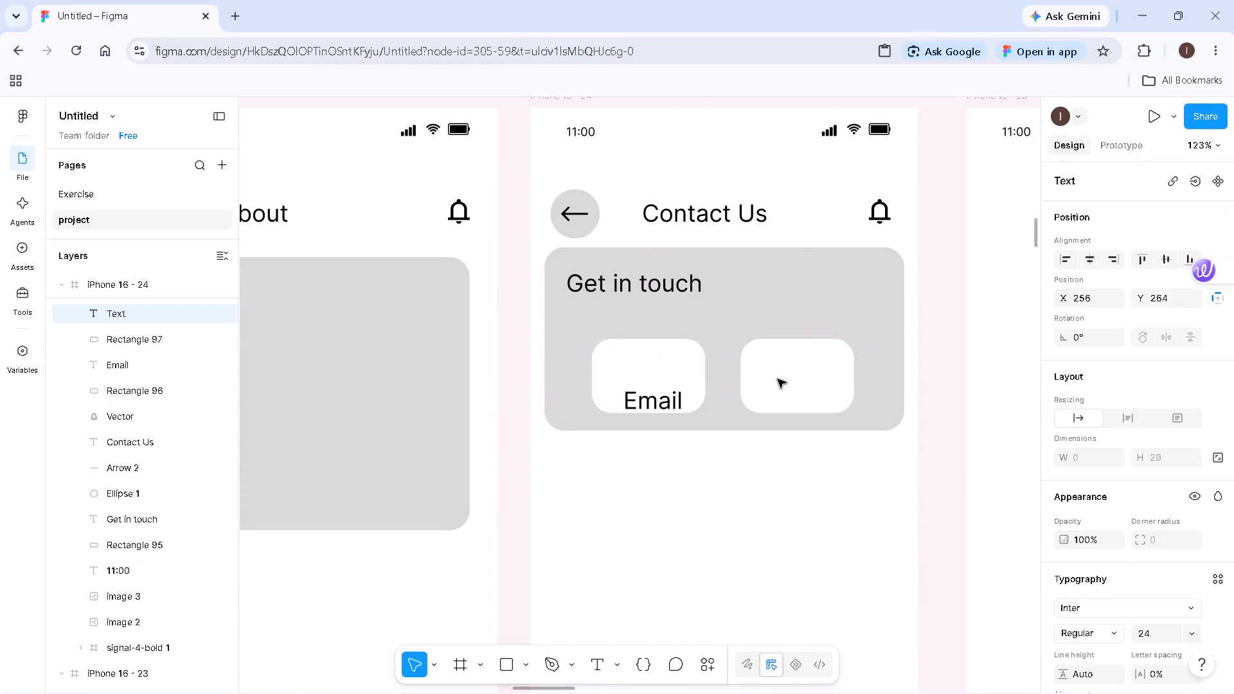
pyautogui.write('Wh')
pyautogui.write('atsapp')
pyautogui.doubleClick(796, 464)
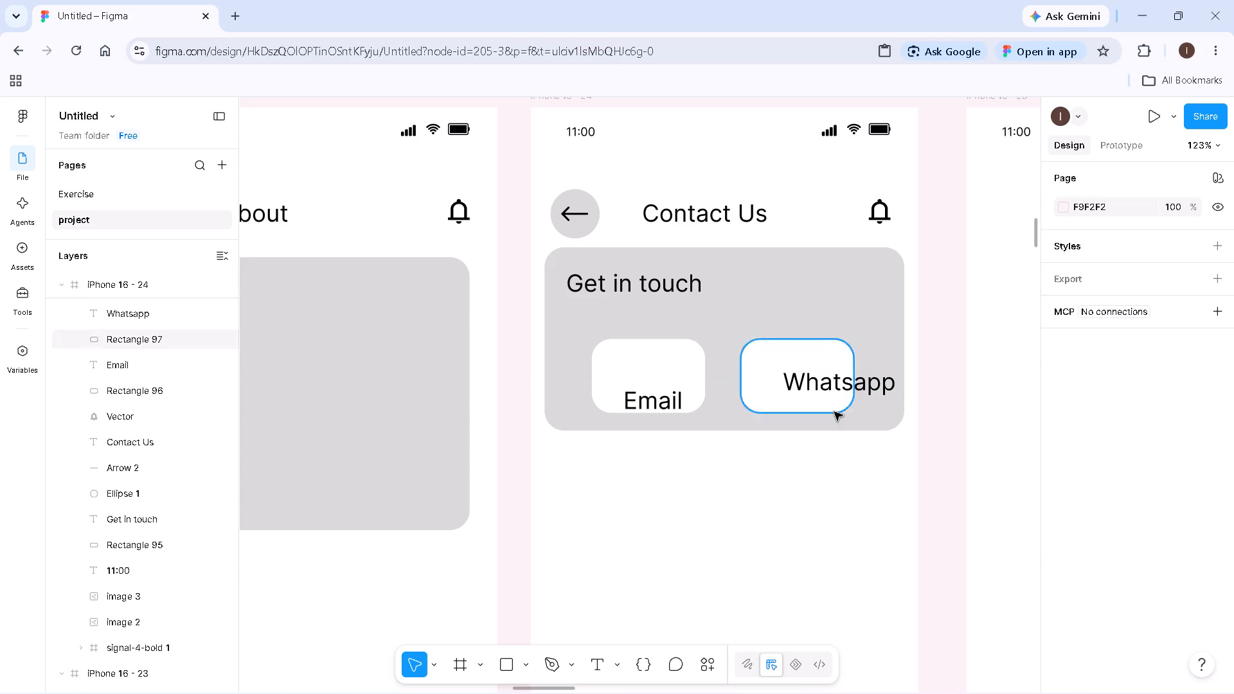
# Reduce the "Whatsapp" label to font size 13 and move it inside its white rectangle at about X 241, Y 275.
pyautogui.doubleClick(836, 388)
pyautogui.scroll(-1, 1183, 551)
pyautogui.click(1199, 552)
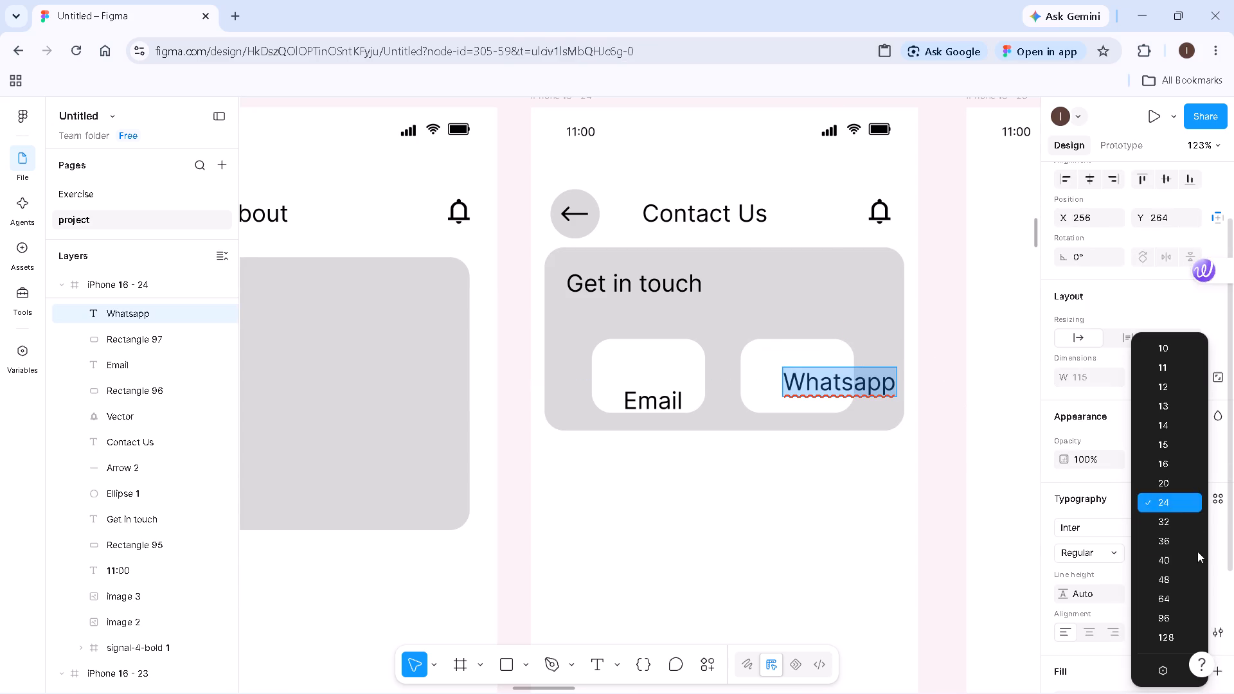
pyautogui.click(1177, 410)
pyautogui.click(836, 531)
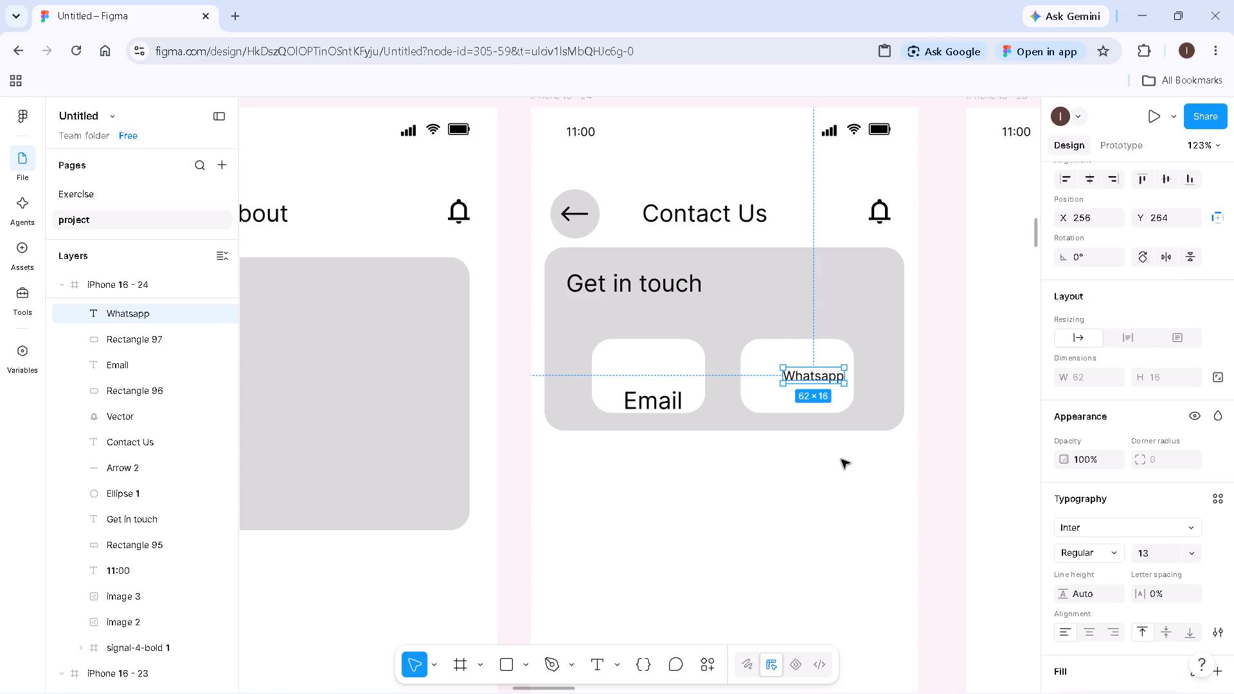
pyautogui.click(841, 459)
pyautogui.moveTo(817, 377); pyautogui.dragTo(803, 390)
pyautogui.click(746, 465)
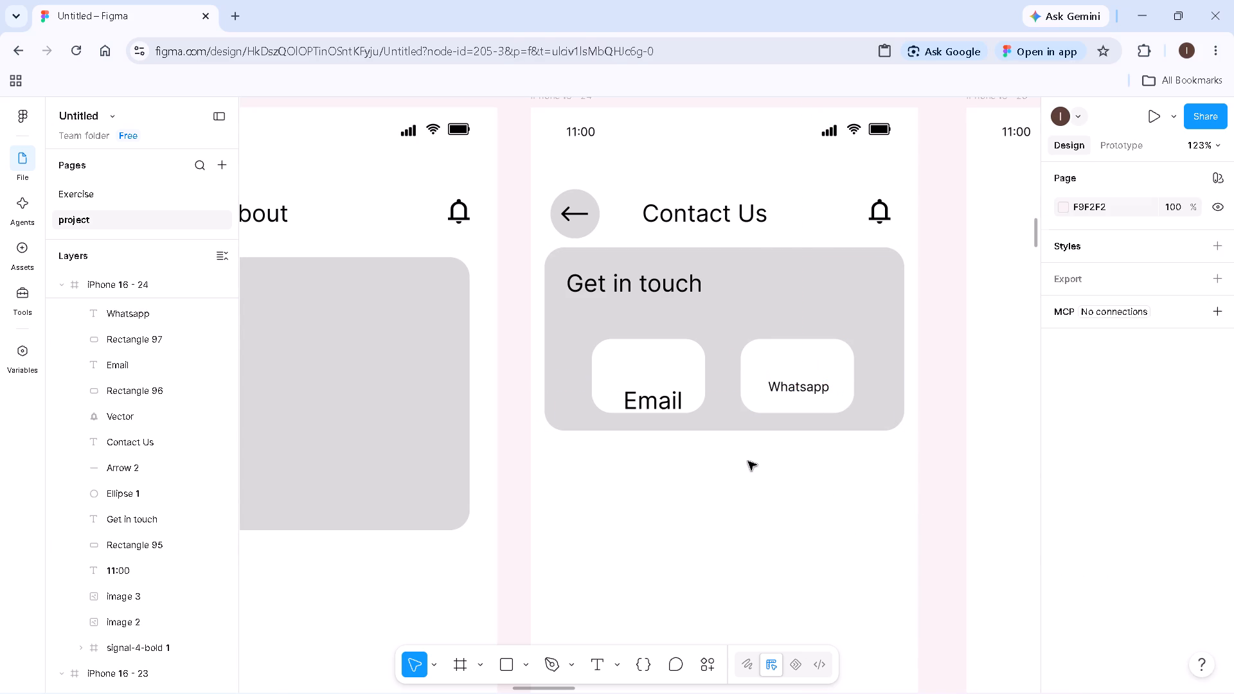
# Set the "Email" label's font size to 13.
pyautogui.doubleClick(662, 396)
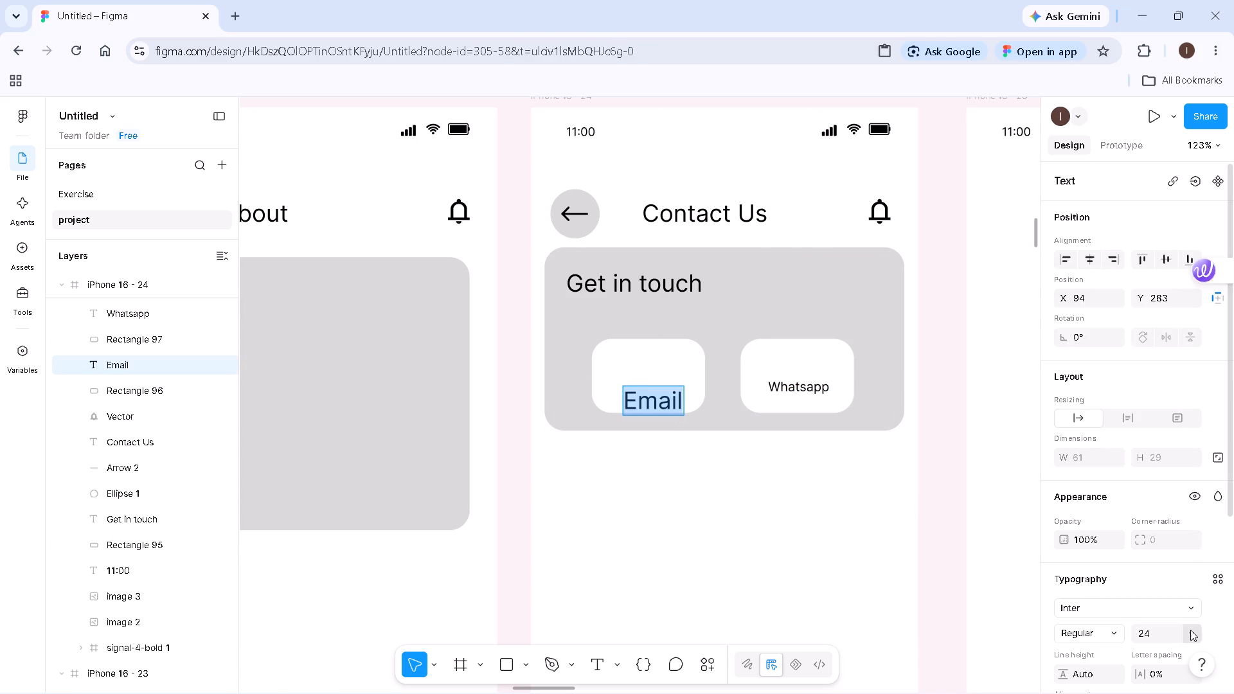
pyautogui.click(1190, 630)
pyautogui.click(1164, 399)
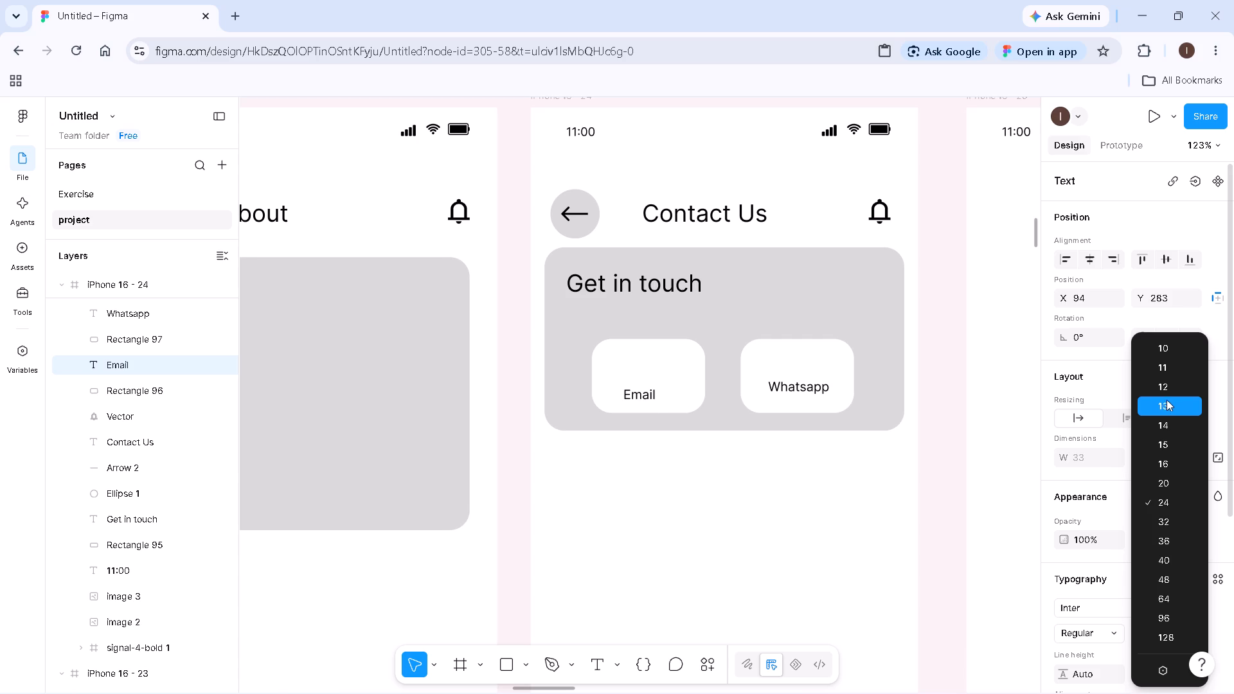
pyautogui.click(861, 475)
# Move the "Email" label near the centre of its white rectangle and raise the "Whatsapp" label to the same height.
pyautogui.click(818, 389)
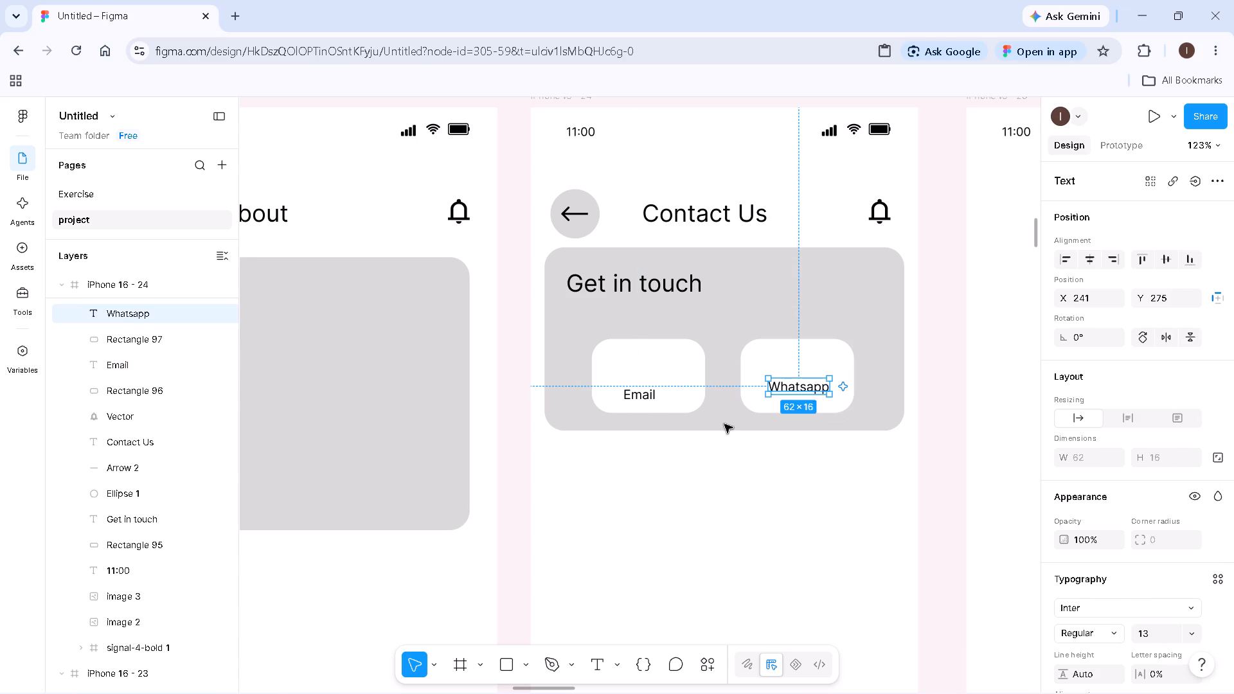
pyautogui.click(651, 393)
pyautogui.click(704, 472)
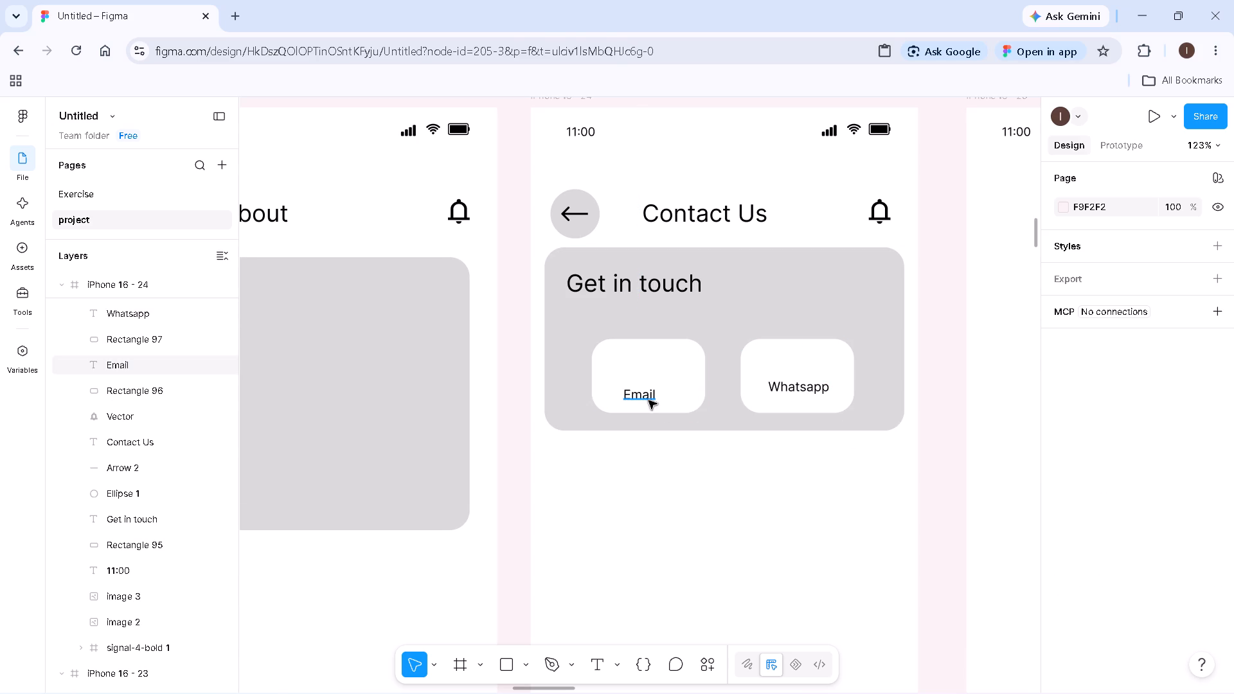
pyautogui.moveTo(647, 398); pyautogui.dragTo(654, 380)
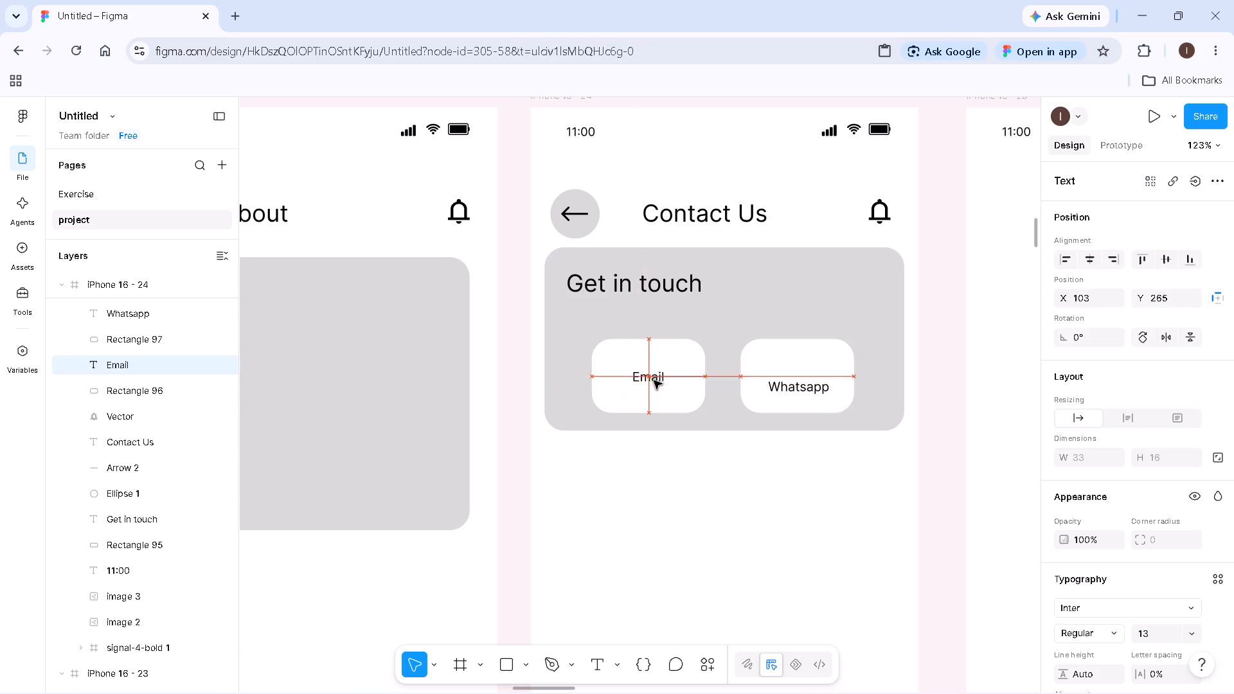
pyautogui.moveTo(654, 380); pyautogui.dragTo(650, 382)
pyautogui.click(856, 508)
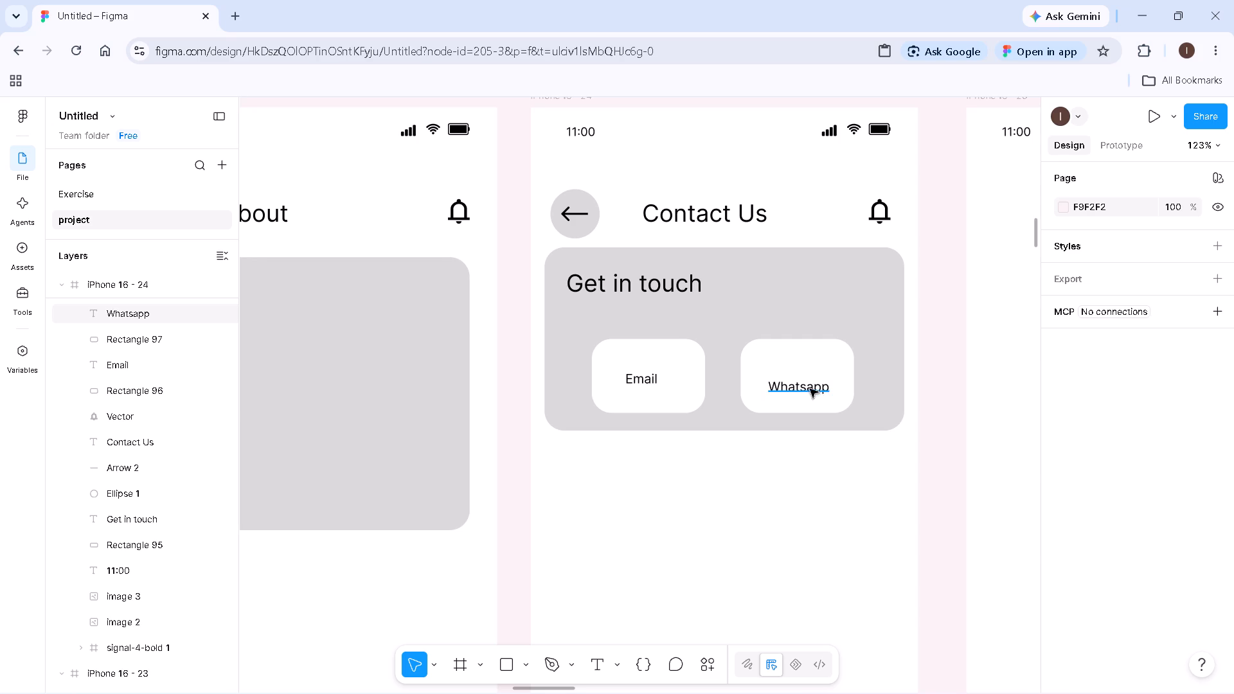
pyautogui.moveTo(809, 387); pyautogui.dragTo(807, 378)
pyautogui.click(760, 482)
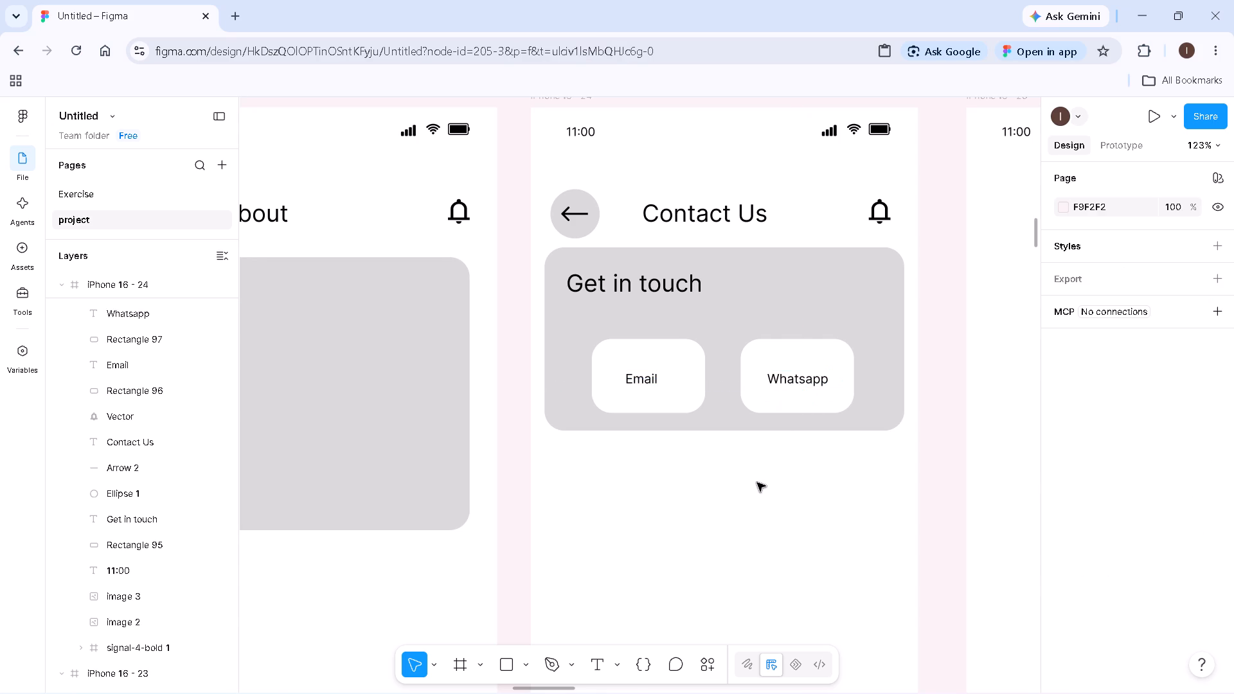
# Select the blank frame iPhone 16 - 25 beside the Contact Us screen.
pyautogui.keyDown('ctrl'); pyautogui.scroll(-12, 756, 483); pyautogui.keyUp('ctrl')
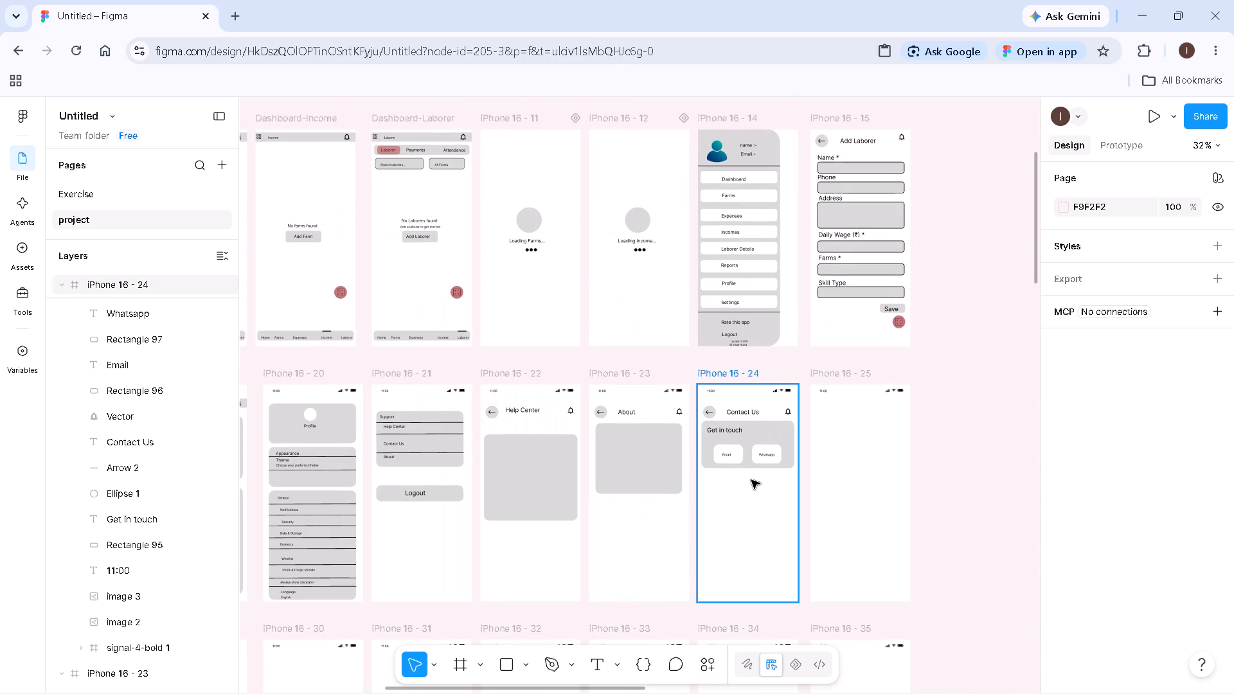
pyautogui.keyDown('ctrl'); pyautogui.scroll(-3, 751, 480); pyautogui.keyUp('ctrl')
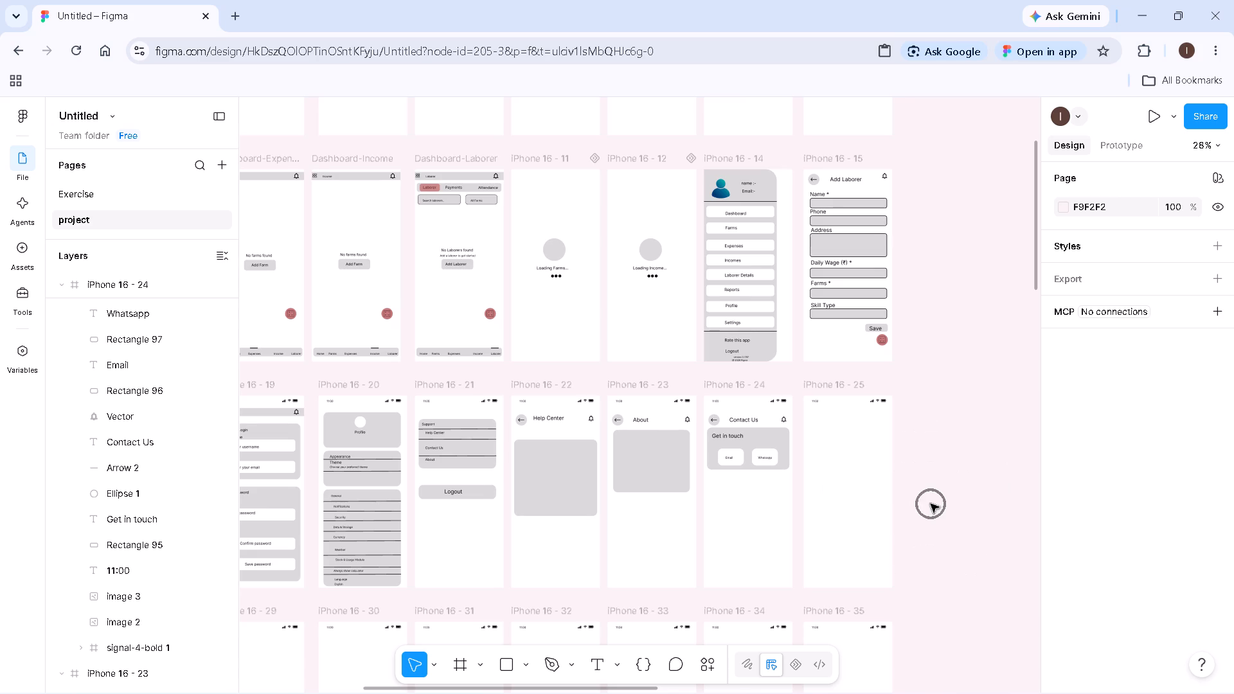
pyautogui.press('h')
pyautogui.moveTo(931, 504); pyautogui.dragTo(731, 458)
pyautogui.keyDown('ctrl'); pyautogui.scroll(7, 676, 470); pyautogui.keyUp('ctrl')
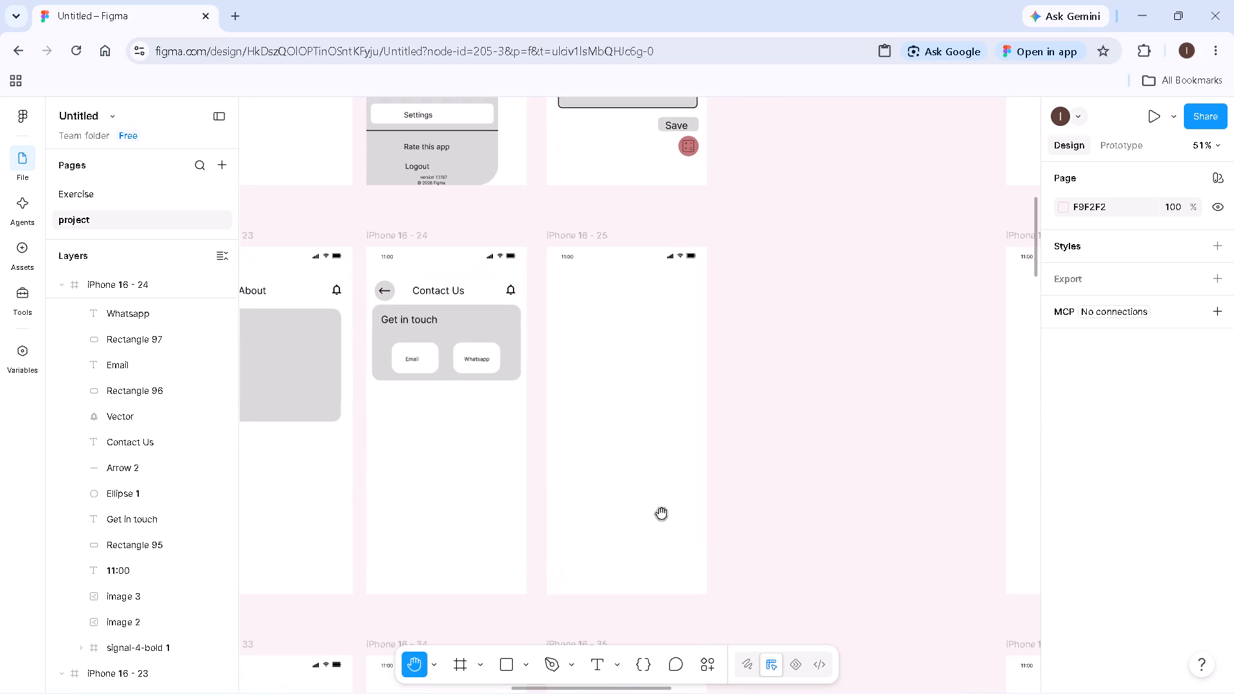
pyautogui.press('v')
pyautogui.click(570, 231)
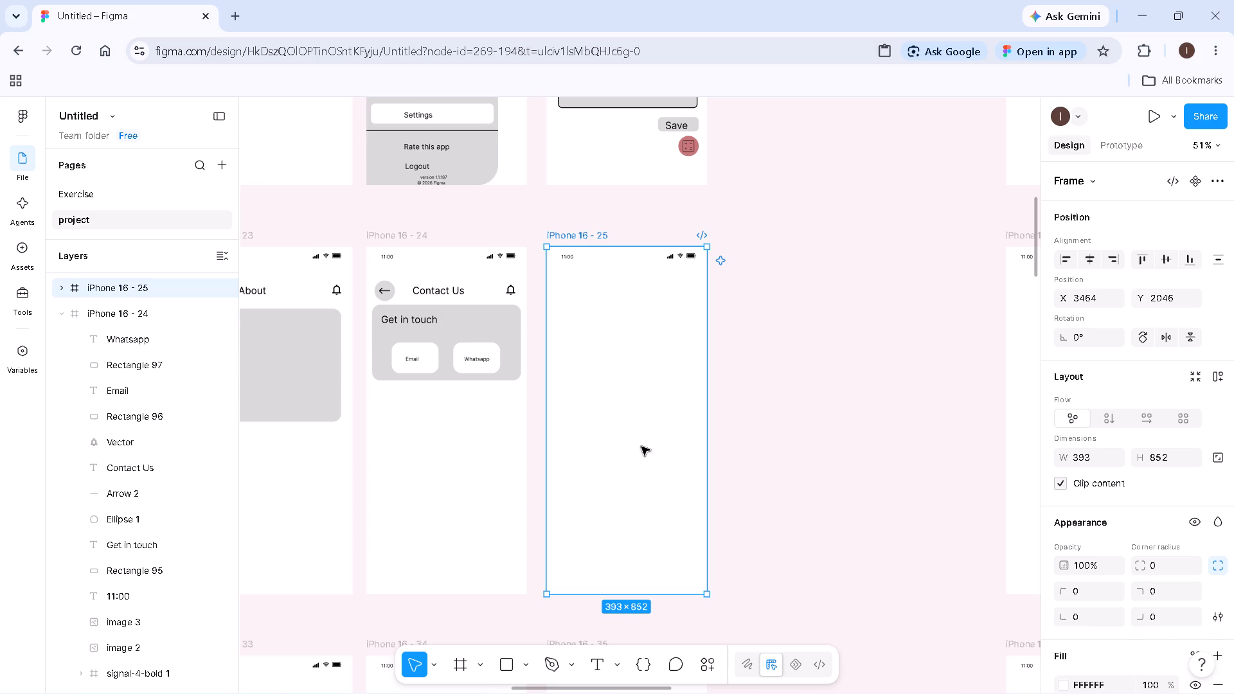
# Add a rectangle about 342 × 100 to the iPhone 16 - 25 frame and position it at about X 23, Y 251.
pyautogui.doubleClick(508, 668)
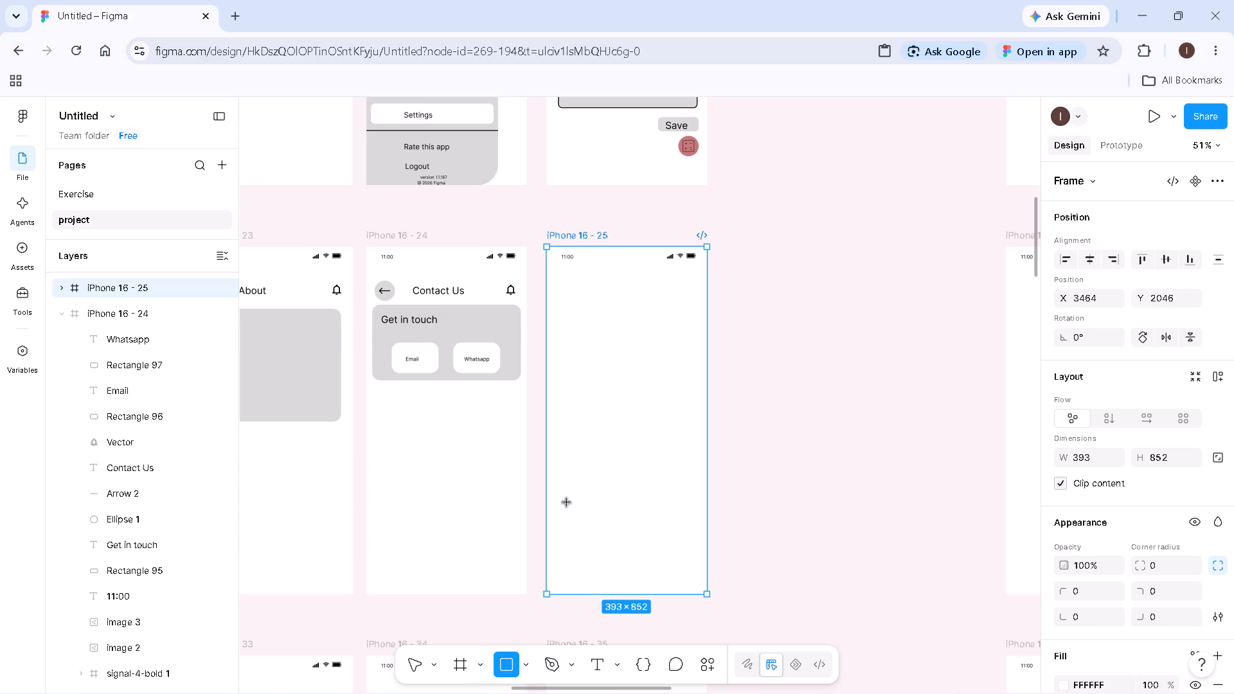
pyautogui.click(567, 366)
pyautogui.click(568, 366)
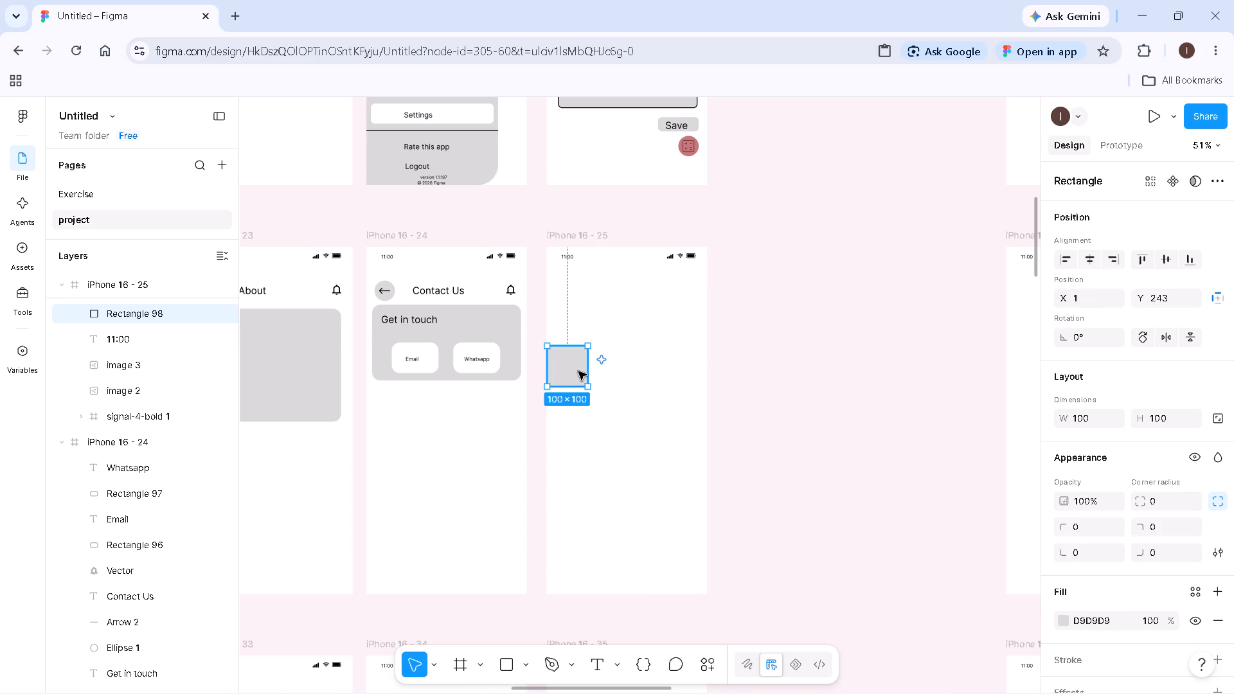
pyautogui.moveTo(591, 375); pyautogui.dragTo(689, 400)
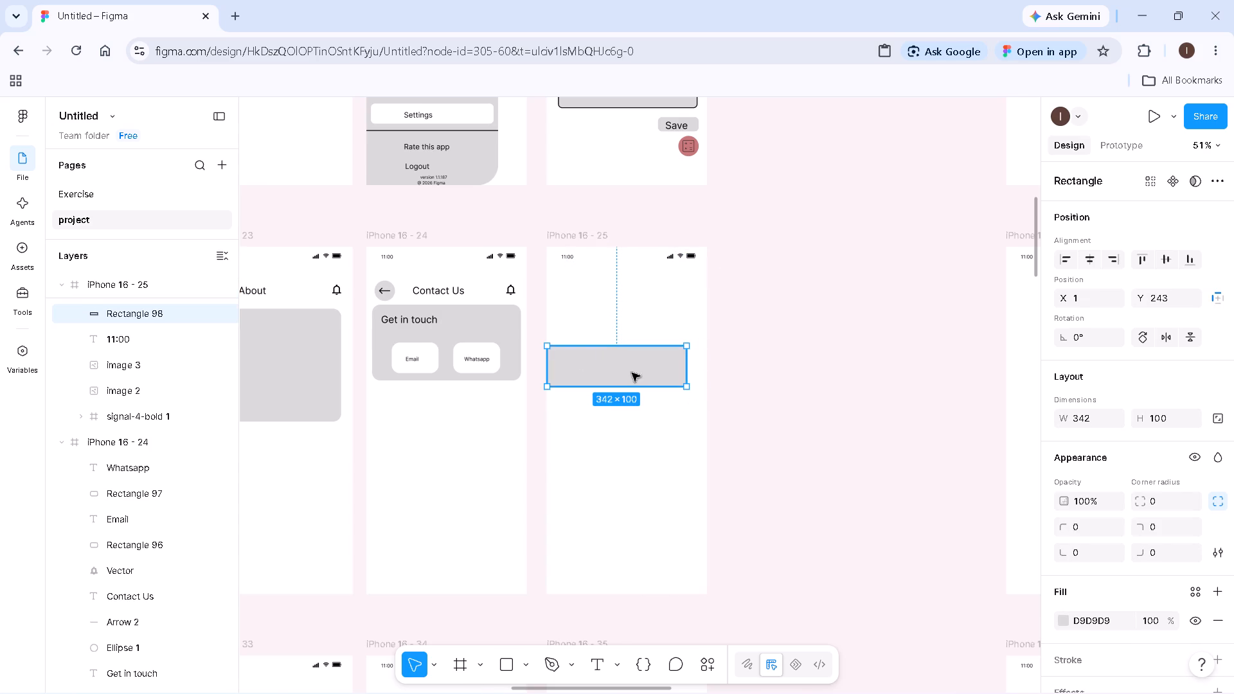
pyautogui.moveTo(626, 365); pyautogui.dragTo(634, 368)
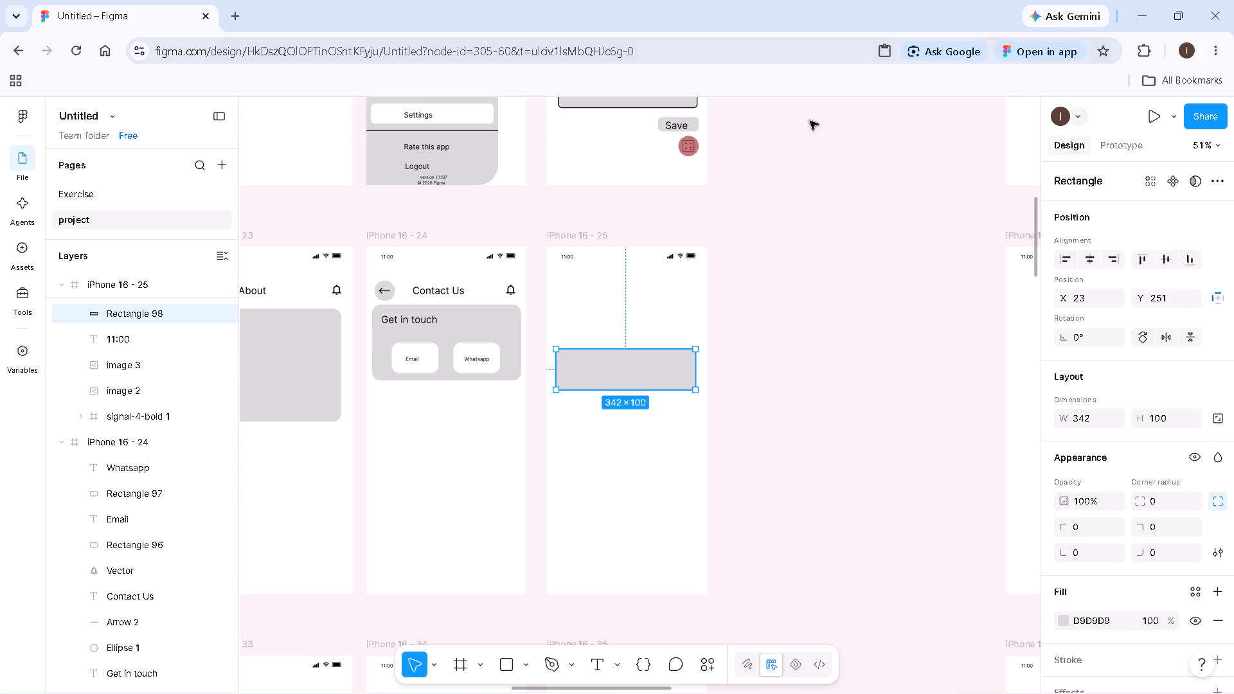
# Extend the grey rectangle on the iPhone 16 - 25 frame downward to about 342 × 239.
pyautogui.moveTo(643, 389); pyautogui.dragTo(638, 429)
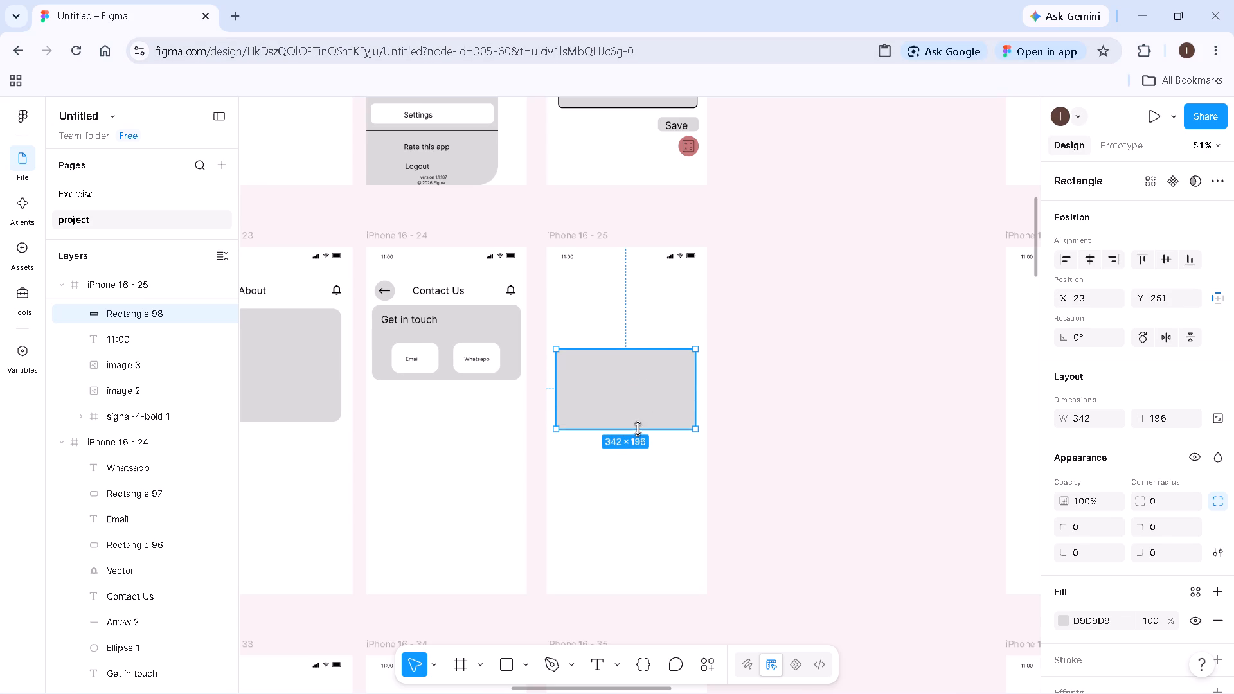
pyautogui.moveTo(638, 429); pyautogui.dragTo(639, 429)
pyautogui.moveTo(651, 429); pyautogui.dragTo(652, 447)
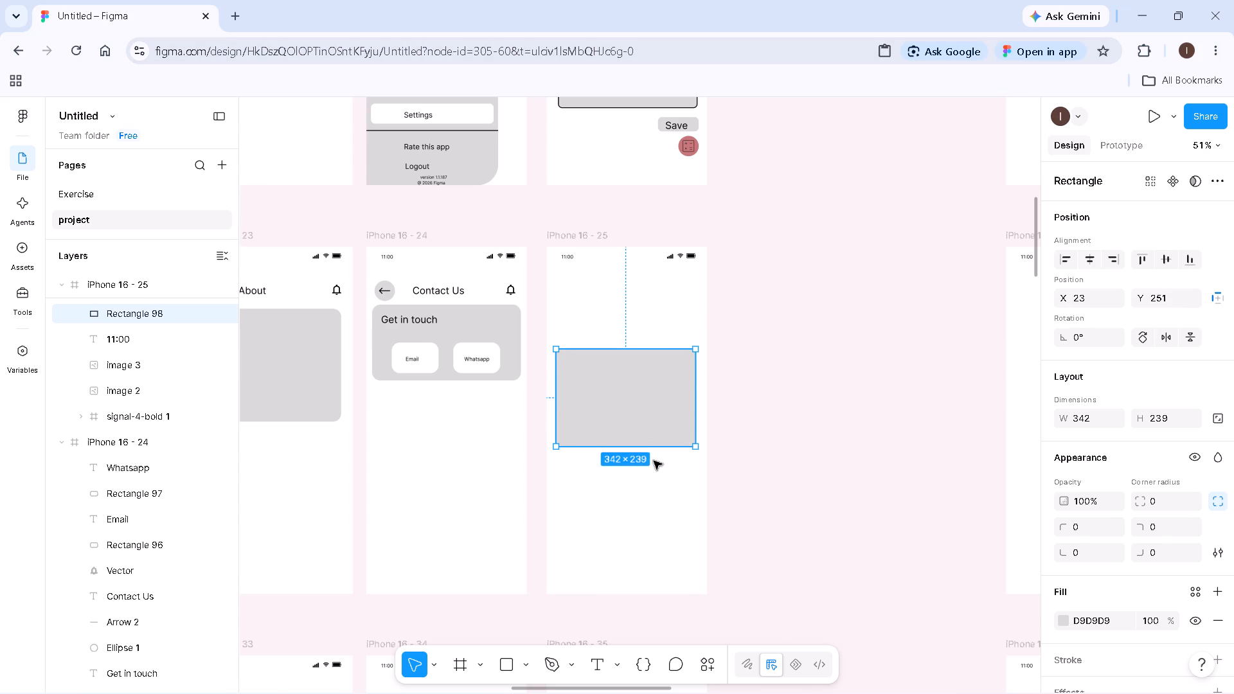
pyautogui.click(663, 486)
# Set the corner radius of the grey rectangle on iPhone 16 - 25 to 20.
pyautogui.click(650, 385)
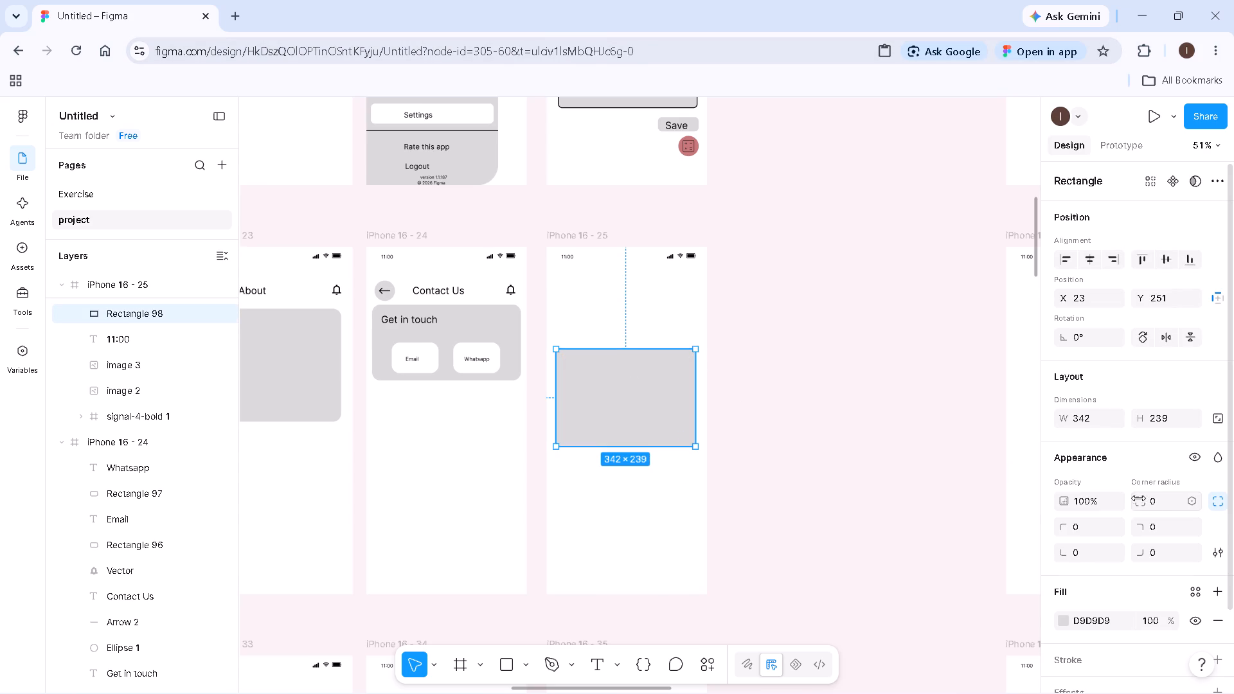
pyautogui.click(1165, 501)
pyautogui.write('20')
pyautogui.press('Return')
pyautogui.click(631, 514)
# Move the rounded grey rectangle straight up to about Y 204, keeping its horizontal position.
pyautogui.moveTo(632, 419); pyautogui.dragTo(631, 400)
pyautogui.click(634, 490)
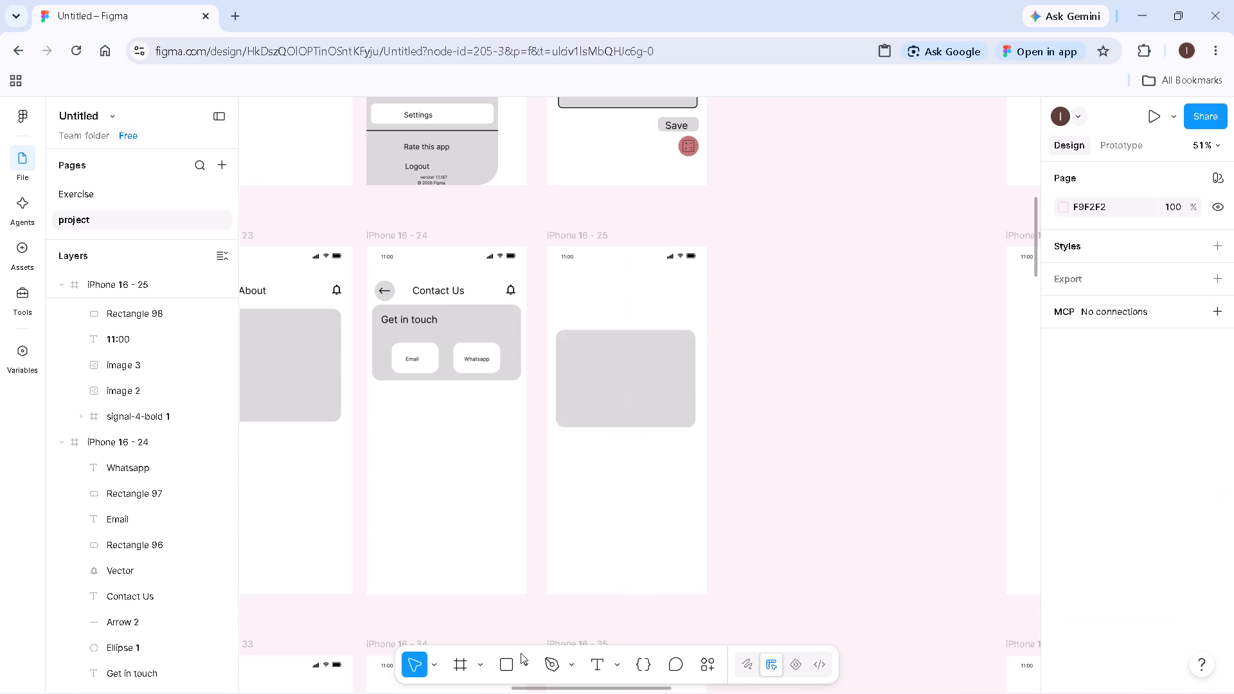
# Add the text "Language" in the upper-left corner of the grey card and set its font size to 20.
pyautogui.click(621, 411)
pyautogui.press('t')
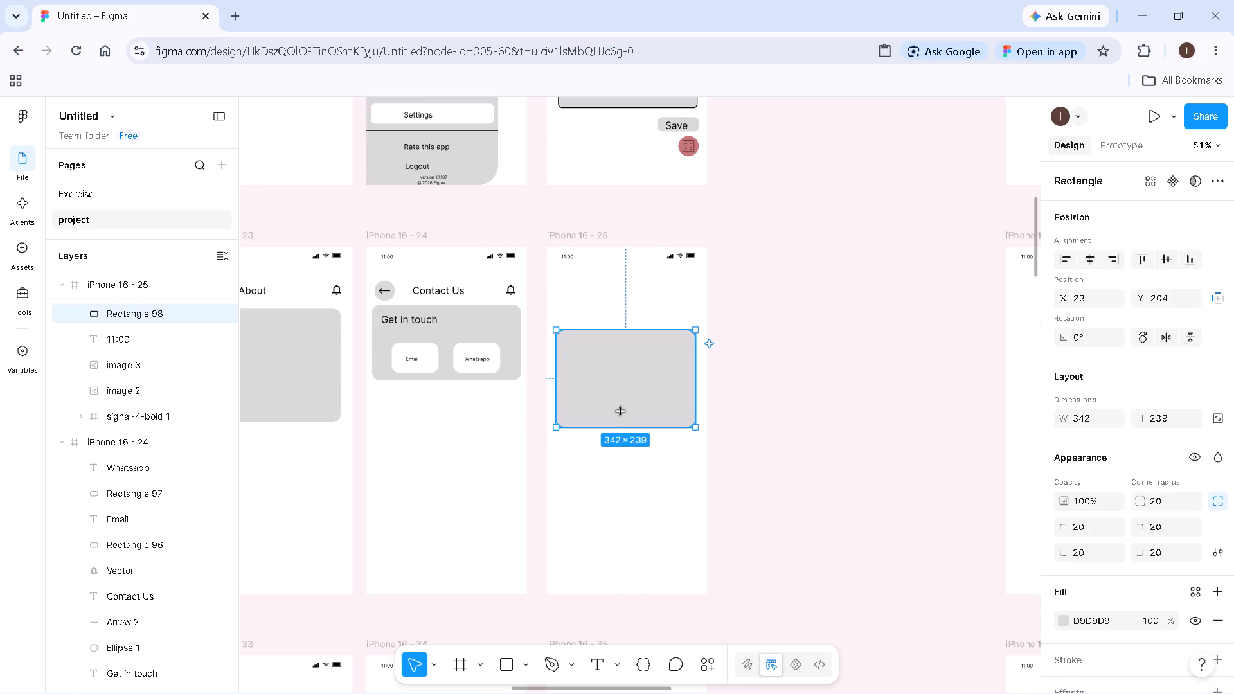
pyautogui.click(570, 339)
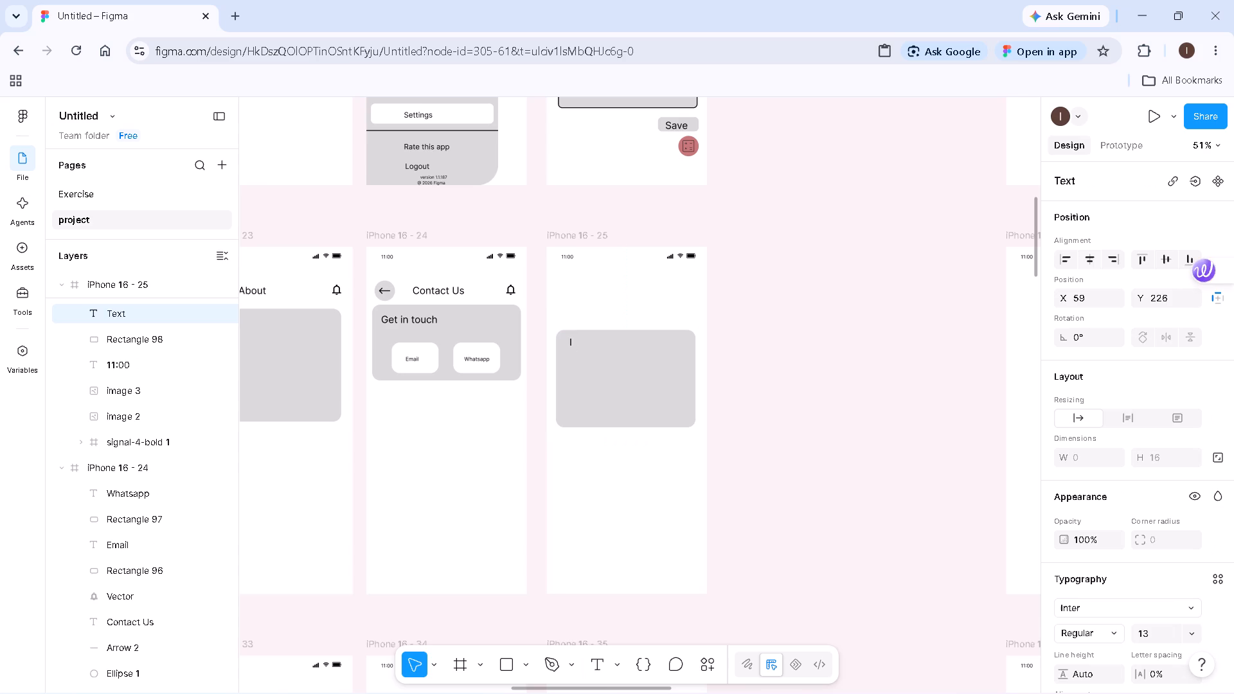
pyautogui.write('Language')
pyautogui.doubleClick(591, 342)
pyautogui.scroll(-1, 1211, 598)
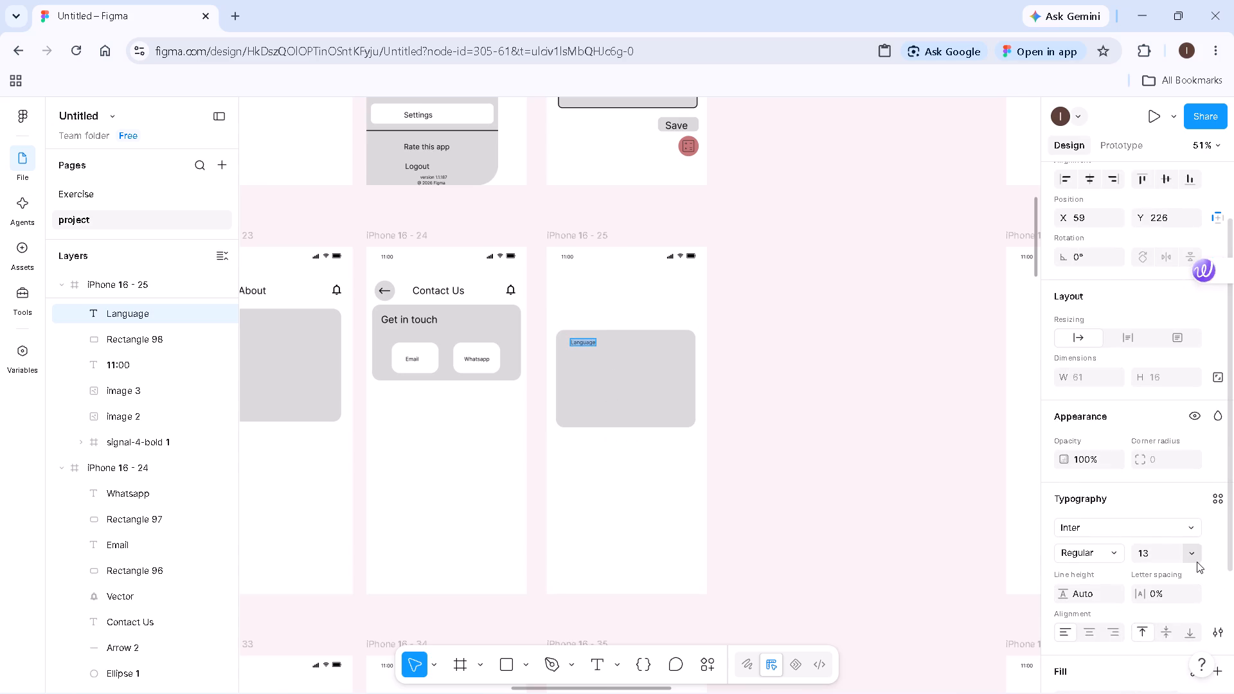
pyautogui.click(1195, 559)
pyautogui.click(1181, 479)
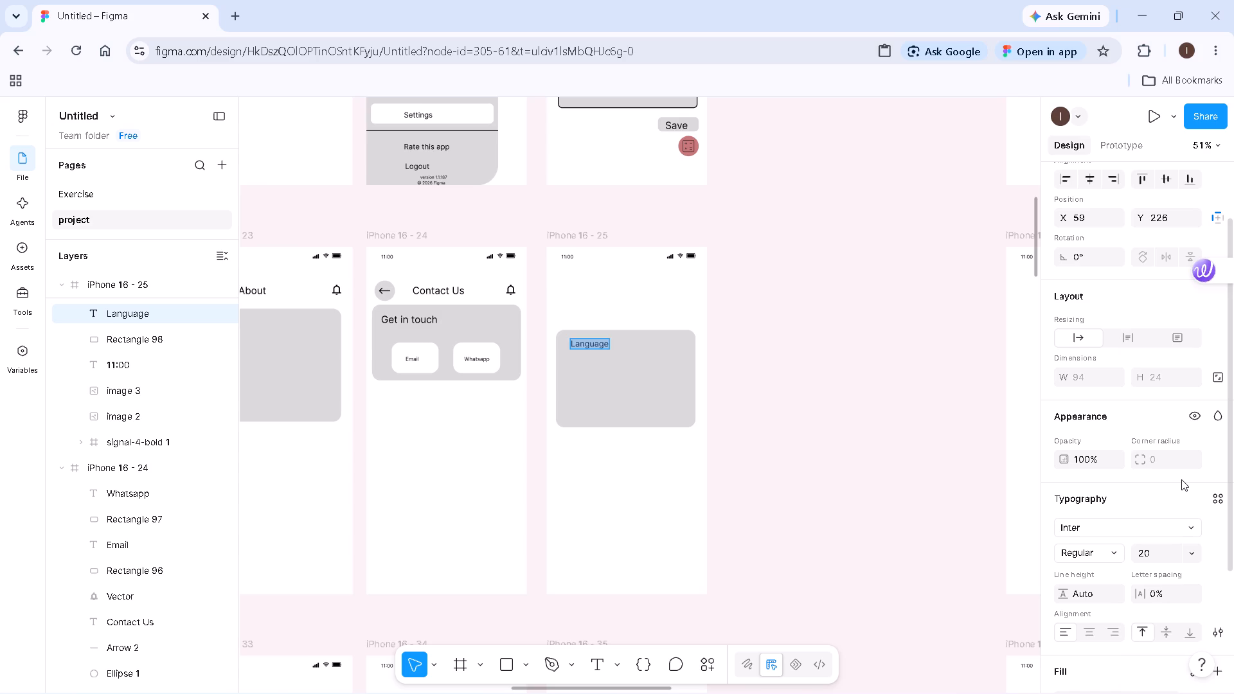
pyautogui.doubleClick(624, 493)
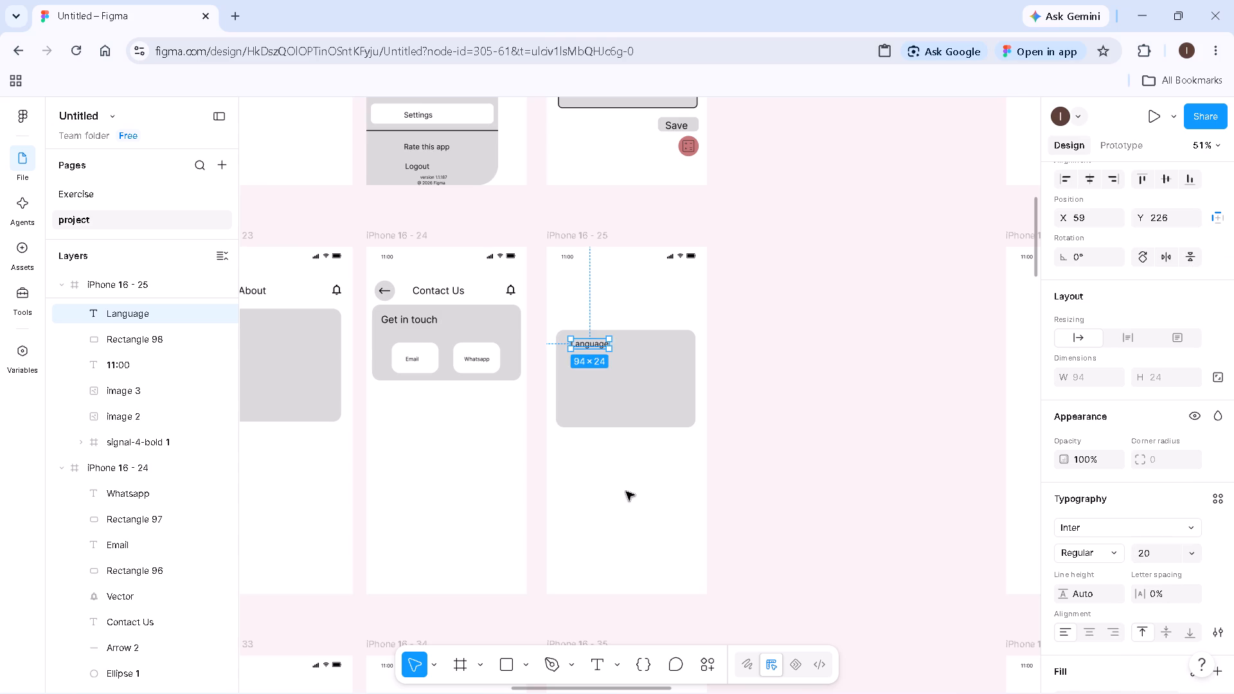
# Copy the black circled X icon from the notifications card on the iPhone 16 - 18 screen.
pyautogui.scroll(-7, 623, 436)
pyautogui.scroll(9, 623, 425)
pyautogui.keyDown('ctrl'); pyautogui.scroll(-7, 629, 417); pyautogui.keyUp('ctrl')
pyautogui.keyDown('ctrl'); pyautogui.scroll(1, 359, 413); pyautogui.keyUp('ctrl')
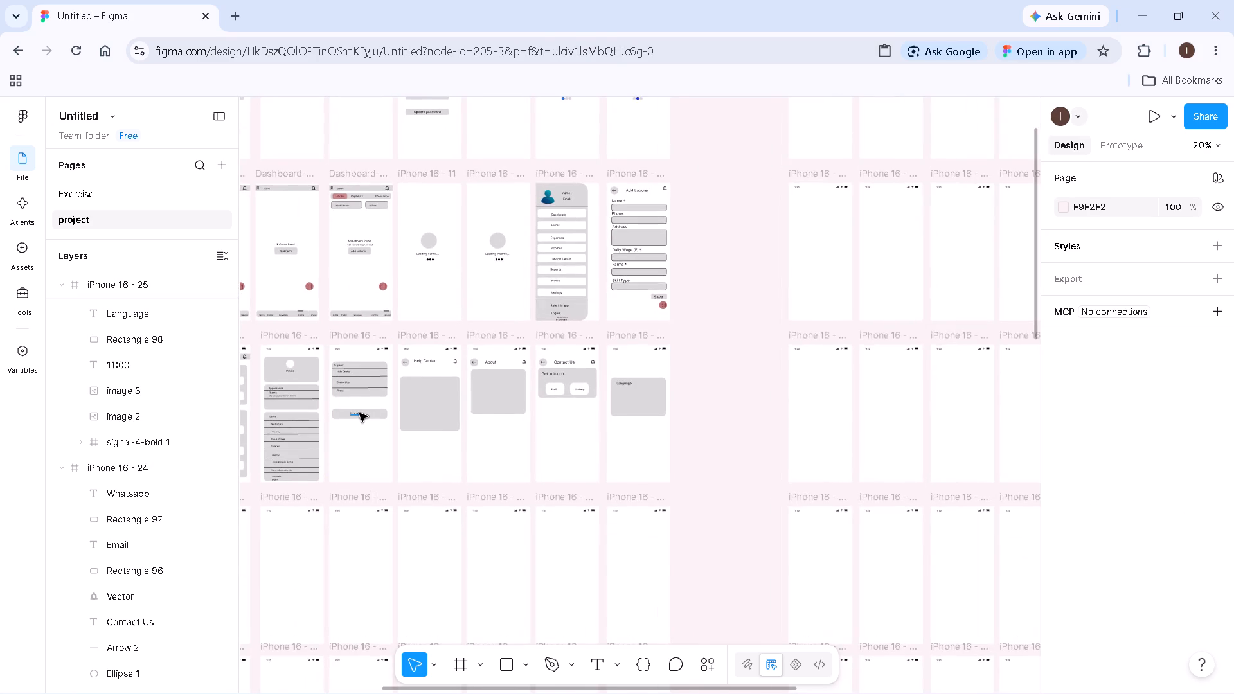
pyautogui.keyDown('ctrl'); pyautogui.scroll(-5, 359, 413); pyautogui.keyUp('ctrl')
pyautogui.press('h')
pyautogui.moveTo(370, 422); pyautogui.dragTo(568, 441)
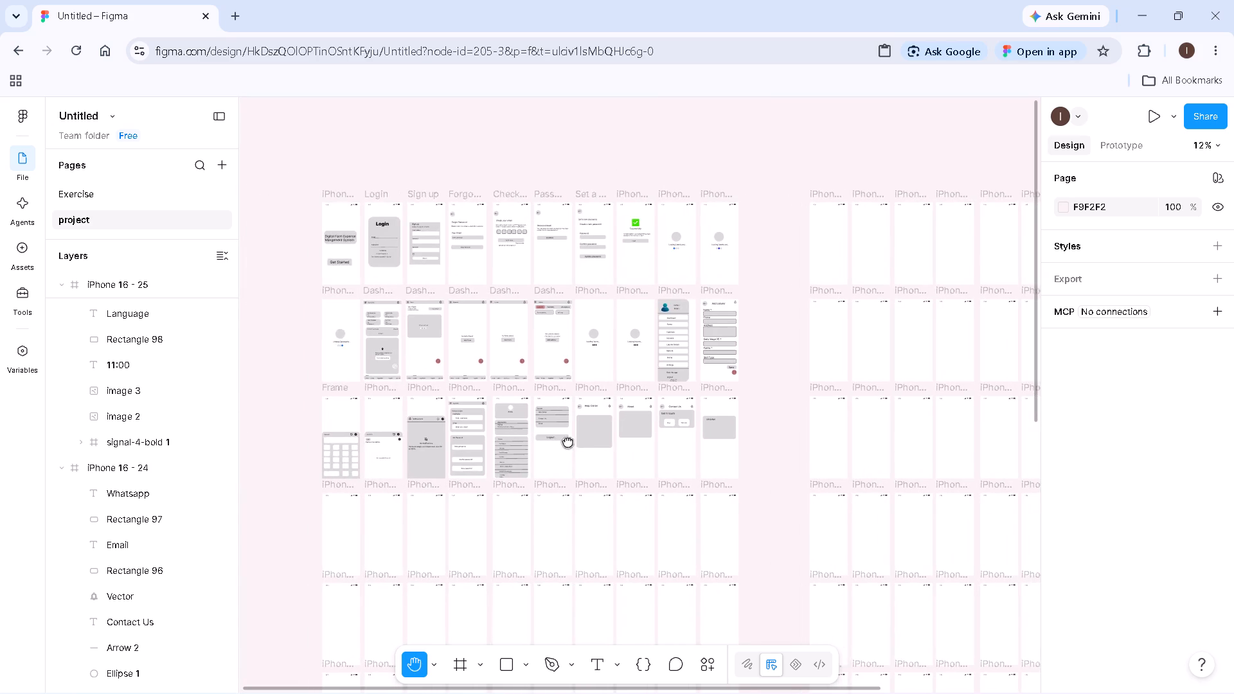
pyautogui.moveTo(568, 441); pyautogui.dragTo(569, 441)
pyautogui.keyDown('ctrl'); pyautogui.scroll(18, 432, 439); pyautogui.keyUp('ctrl')
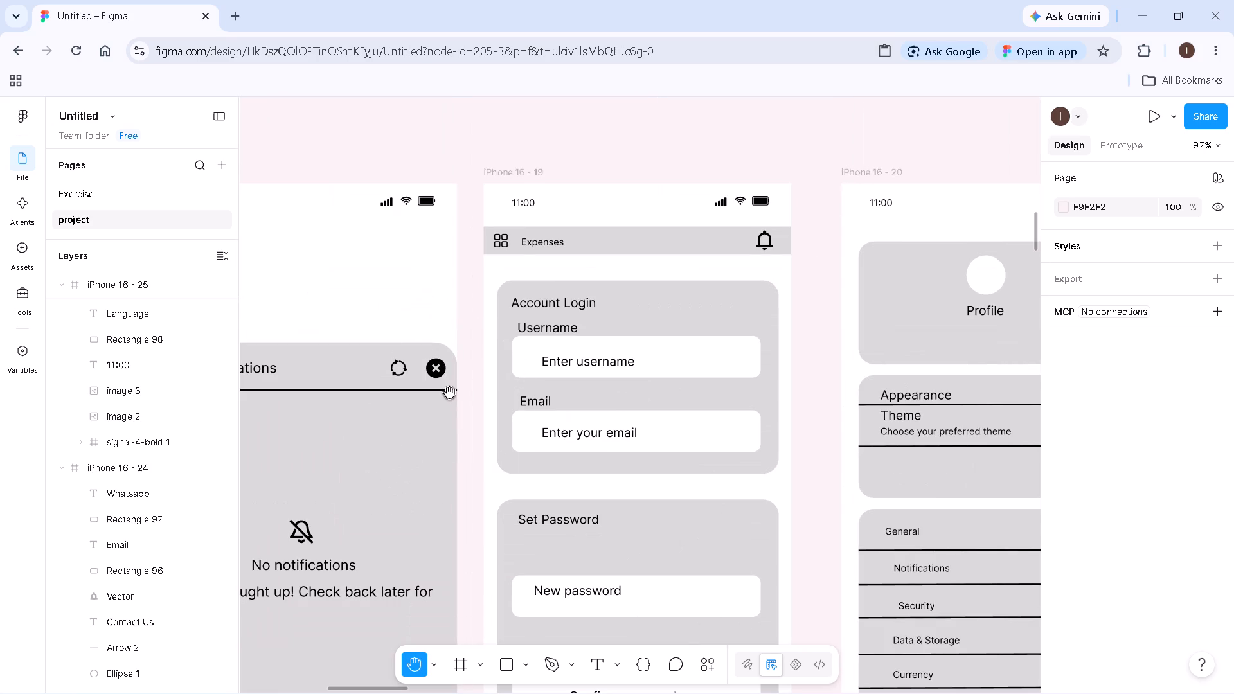
pyautogui.press('v')
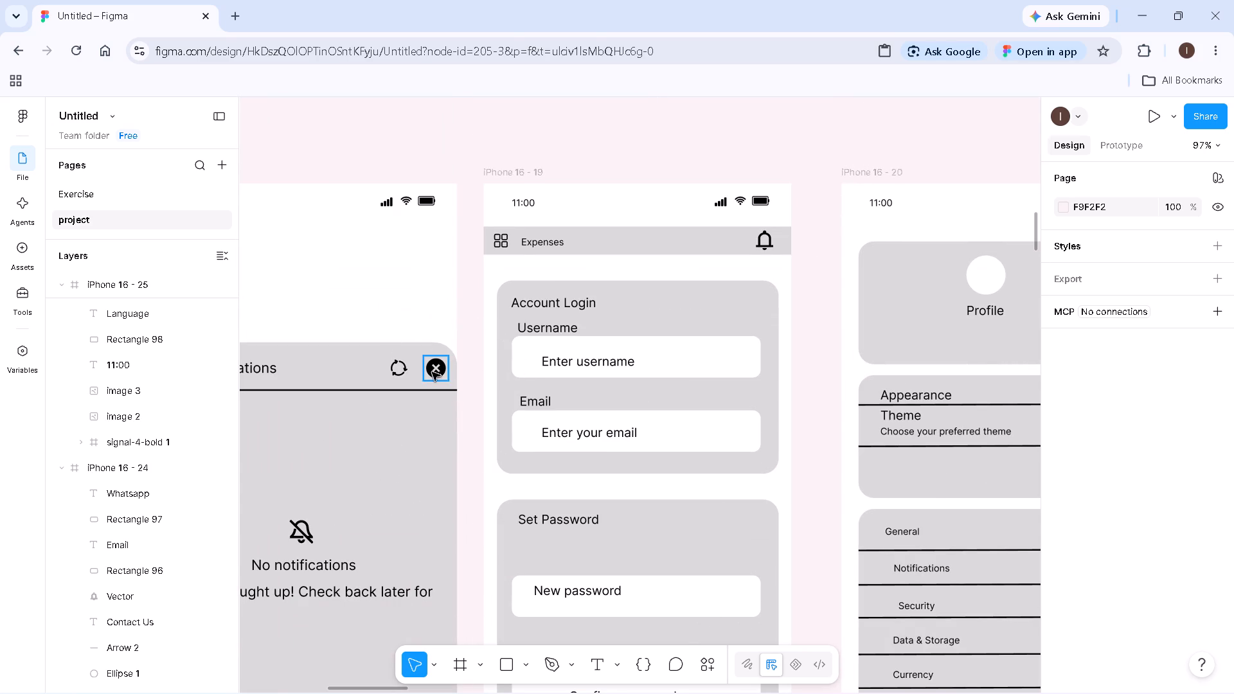
pyautogui.click(429, 367)
pyautogui.rightClick(429, 367)
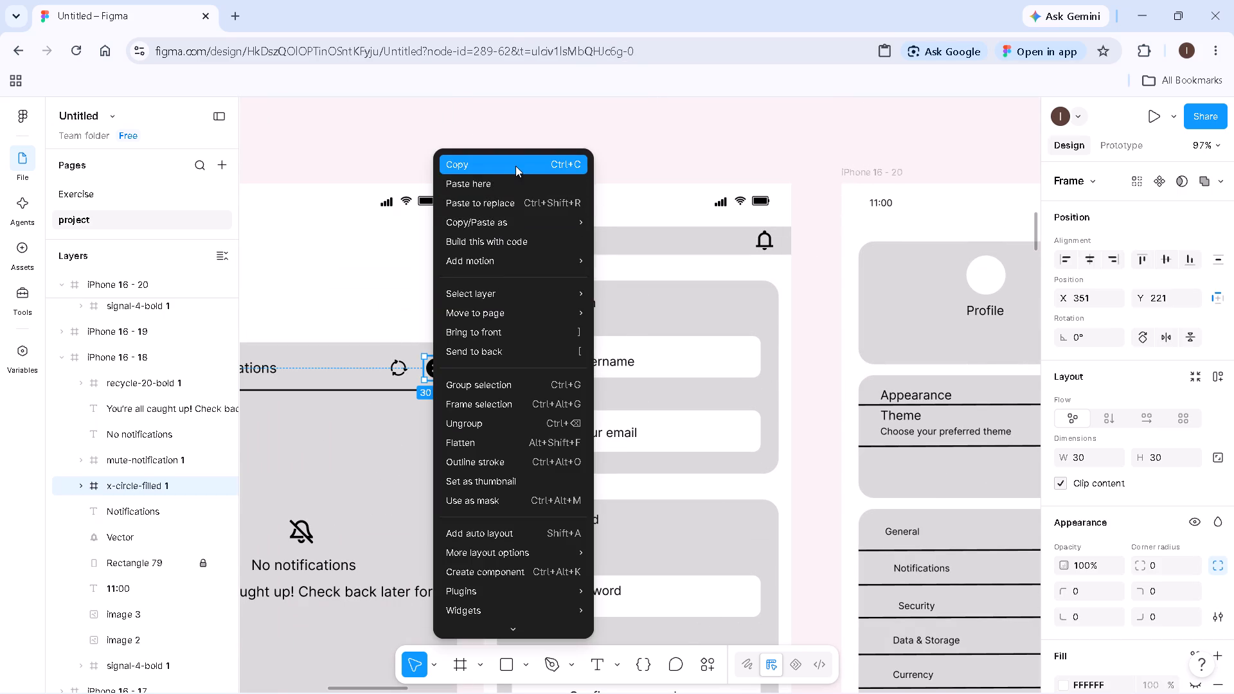
pyautogui.click(516, 163)
pyautogui.click(463, 276)
# Paste the circled X icon onto the Language card of iPhone 16 - 25 and place it in the upper-right corner, about X 320, Y 220.
pyautogui.keyDown('ctrl'); pyautogui.scroll(-13, 463, 276); pyautogui.keyUp('ctrl')
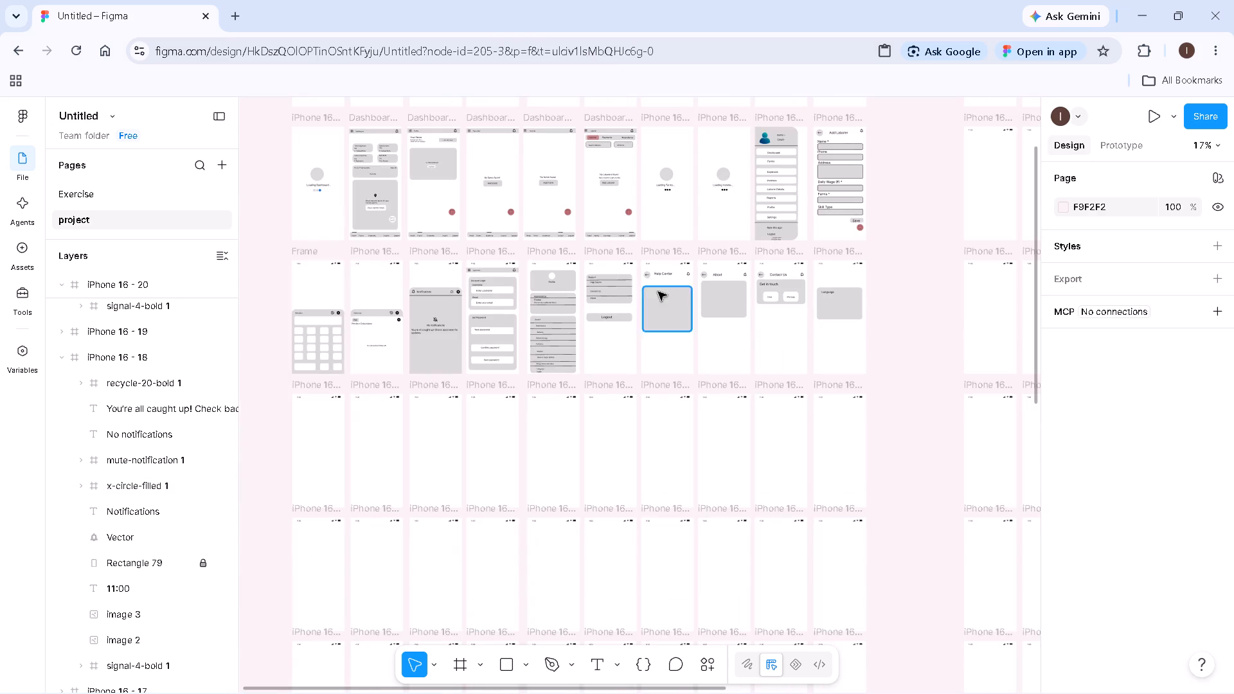
pyautogui.keyDown('ctrl'); pyautogui.scroll(13, 859, 301); pyautogui.keyUp('ctrl')
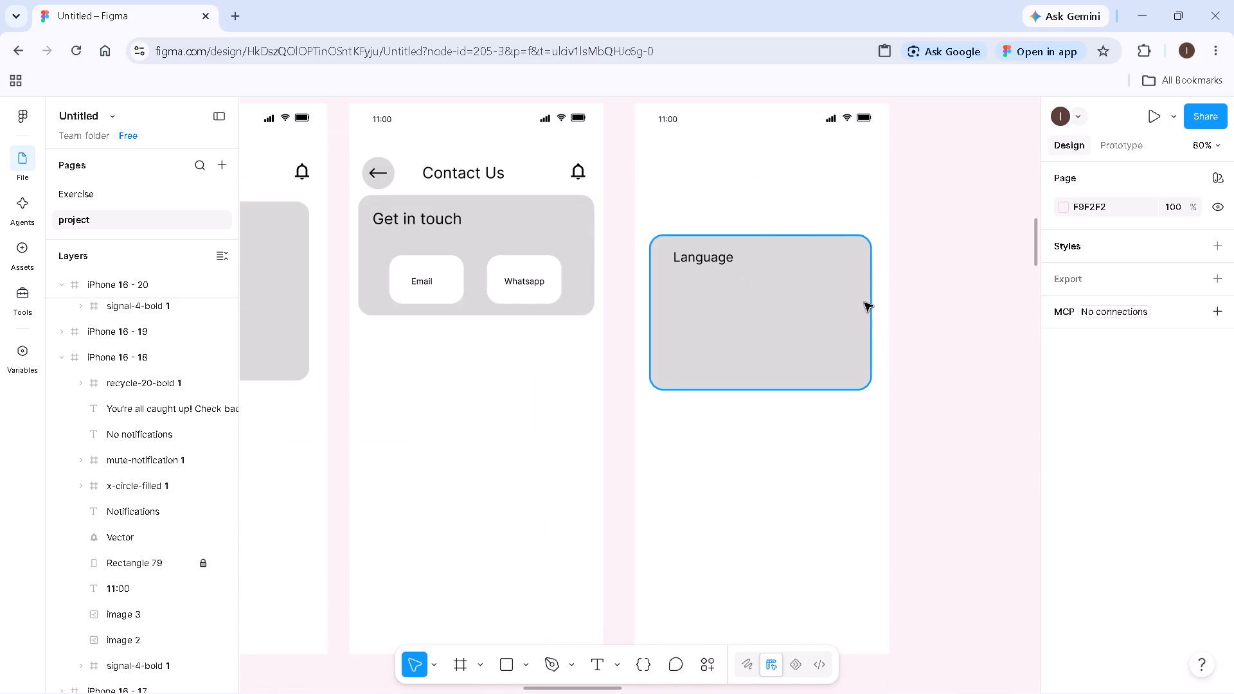
pyautogui.click(803, 296)
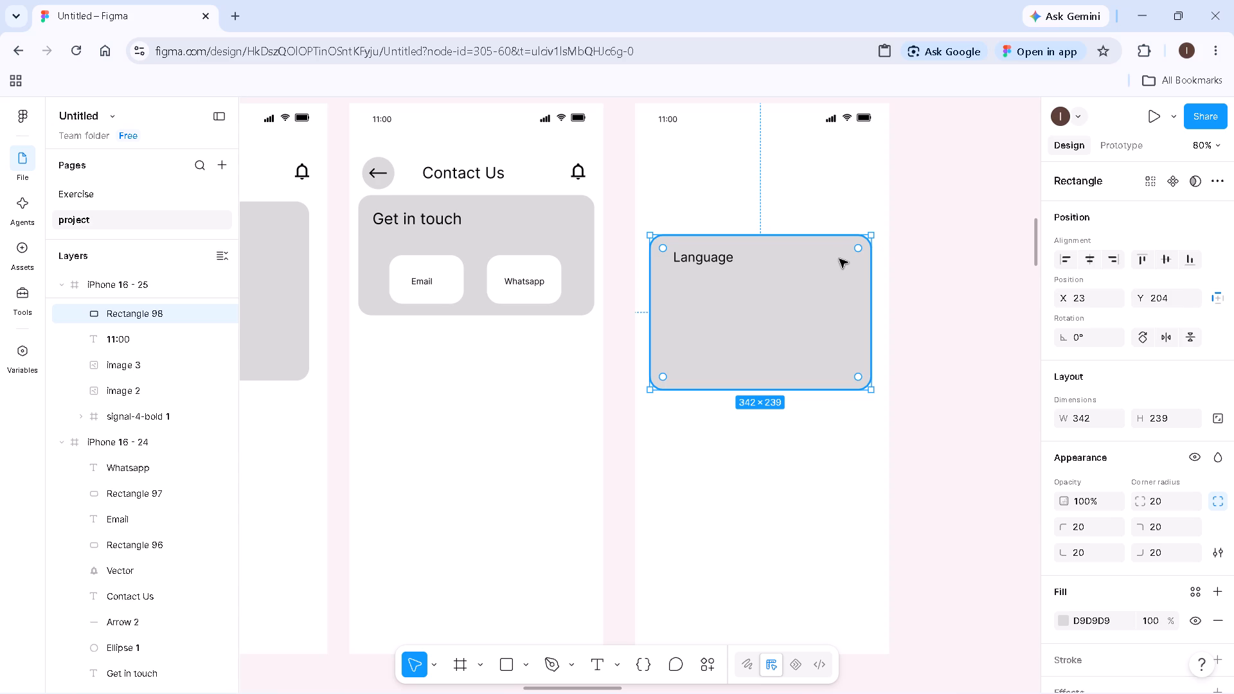
pyautogui.hotkey('ctrl', 'v')
pyautogui.click(968, 291)
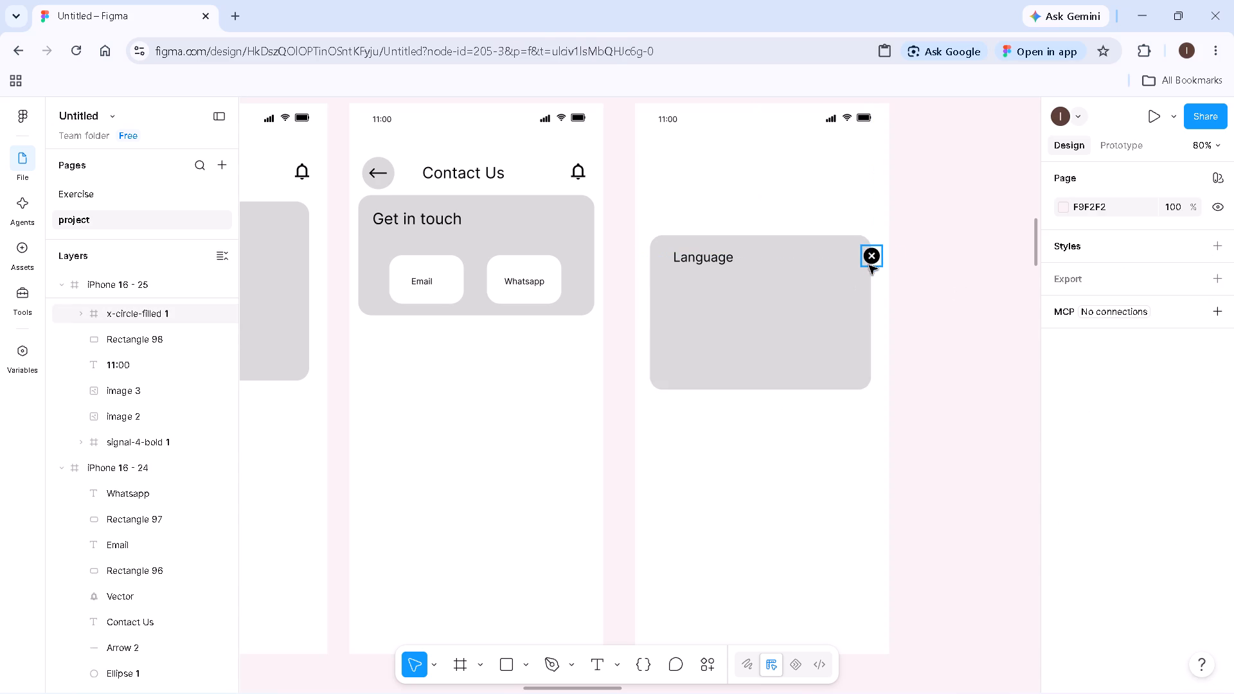
pyautogui.moveTo(869, 265); pyautogui.dragTo(848, 264)
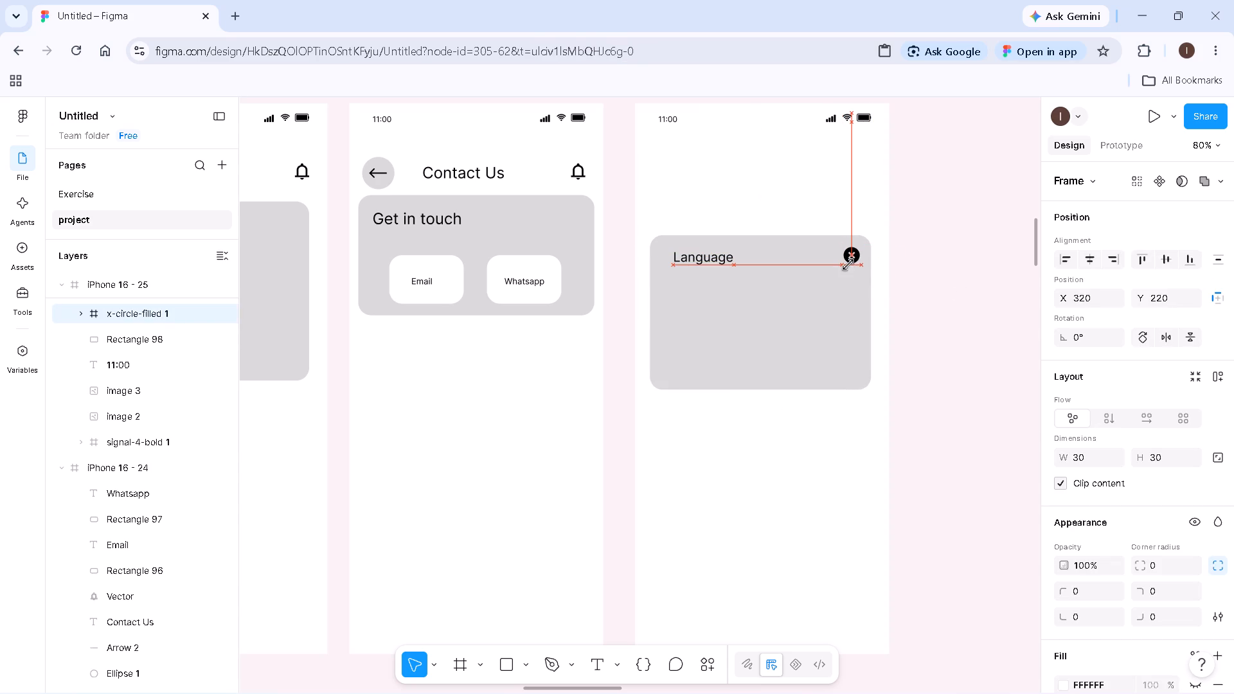
pyautogui.click(961, 289)
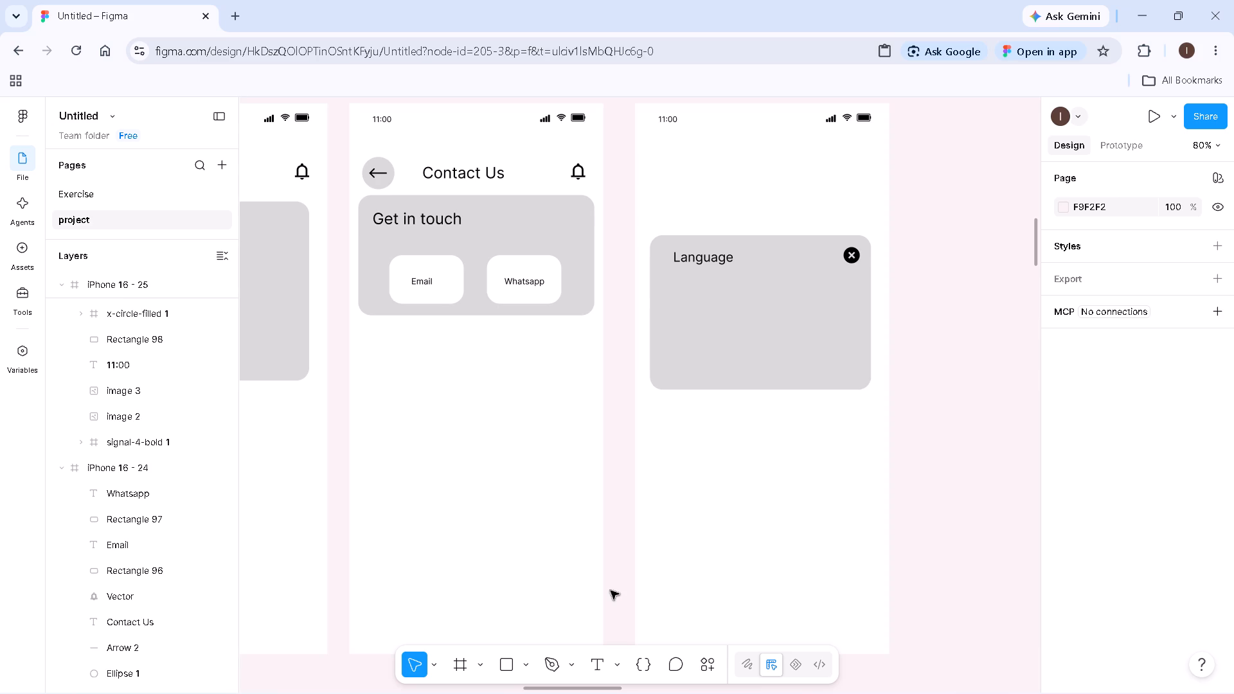
# Add the text "English" below the "Language" title in the card, slightly indented, at about X 82, Y 297.
pyautogui.keyDown('ctrl'); pyautogui.scroll(-4, 606, 587); pyautogui.keyUp('ctrl')
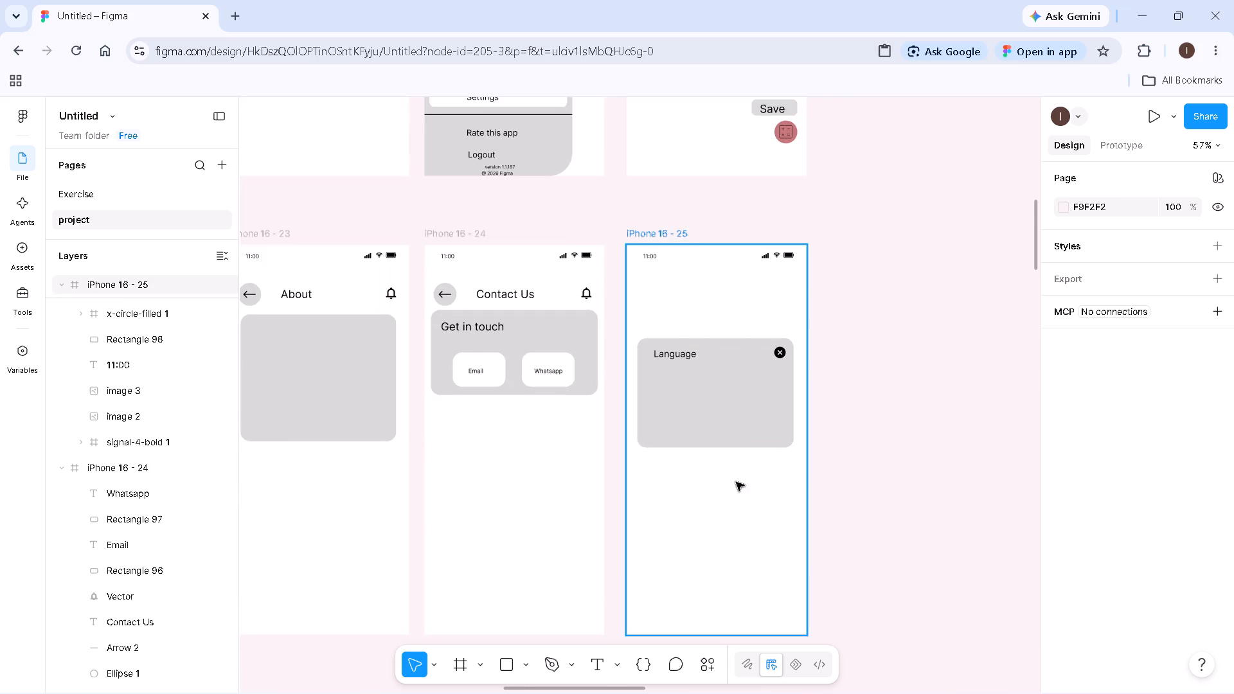
pyautogui.keyDown('ctrl'); pyautogui.scroll(5, 740, 422); pyautogui.keyUp('ctrl')
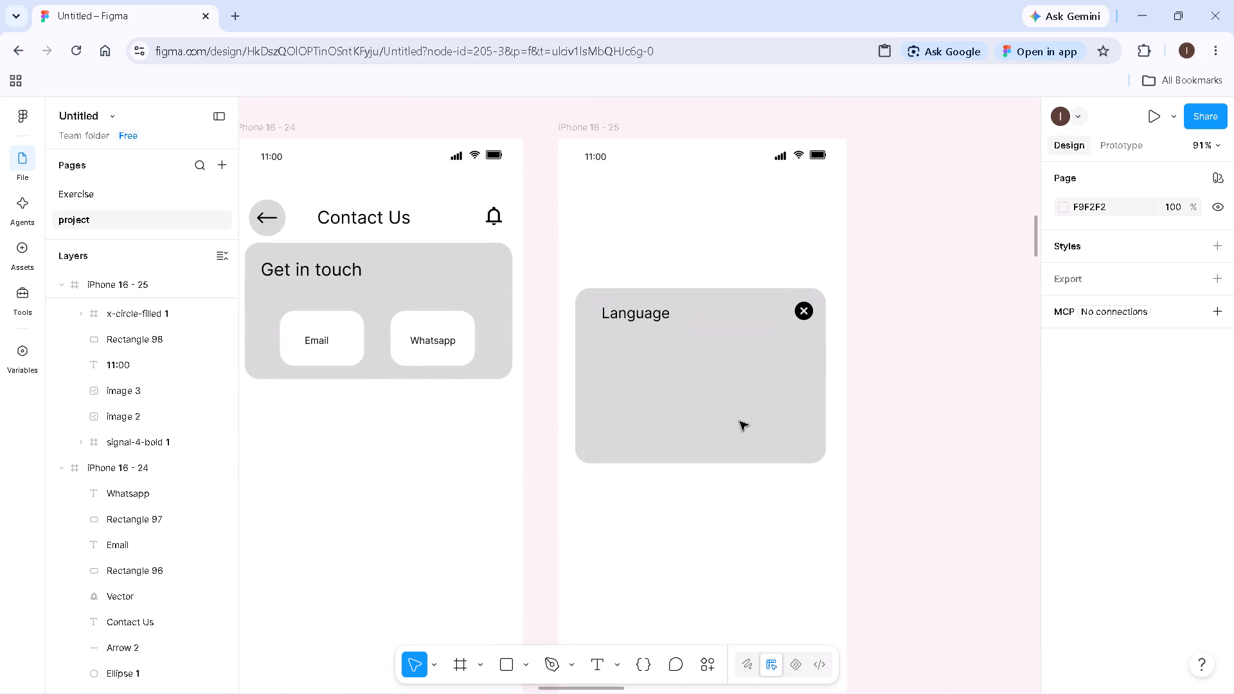
pyautogui.keyDown('ctrl'); pyautogui.scroll(2, 740, 422); pyautogui.keyUp('ctrl')
pyautogui.keyDown('ctrl'); pyautogui.click(649, 376); pyautogui.keyUp('ctrl')
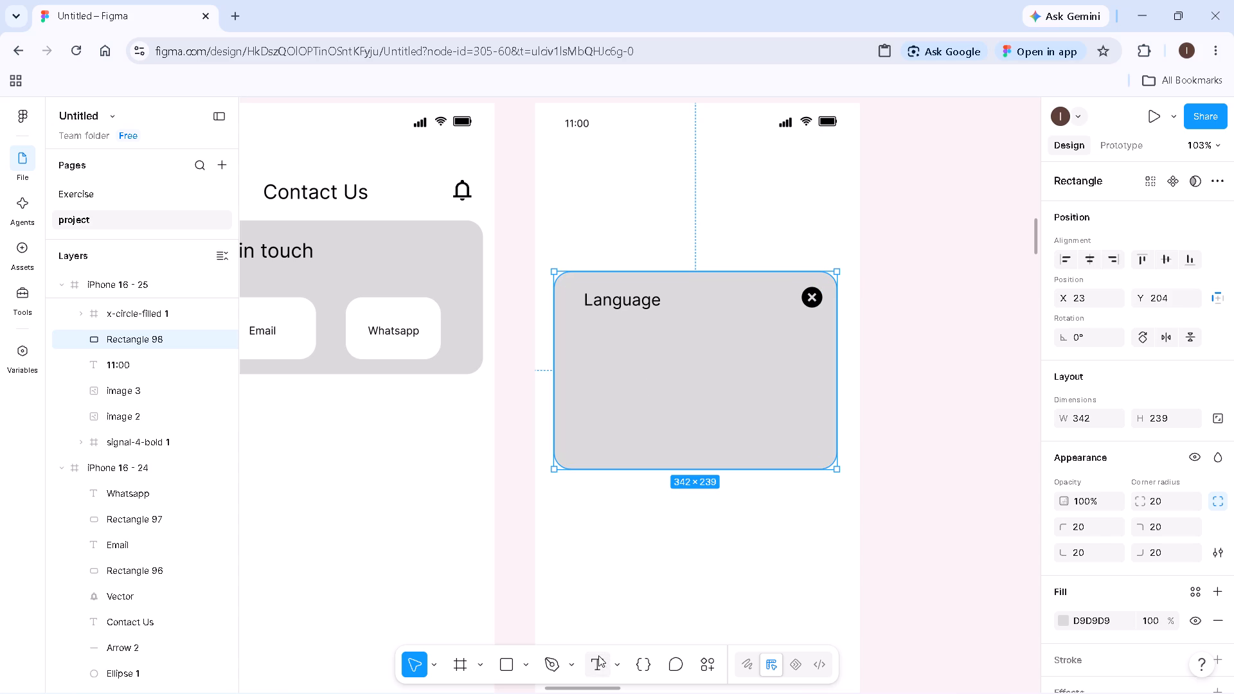
pyautogui.press('t')
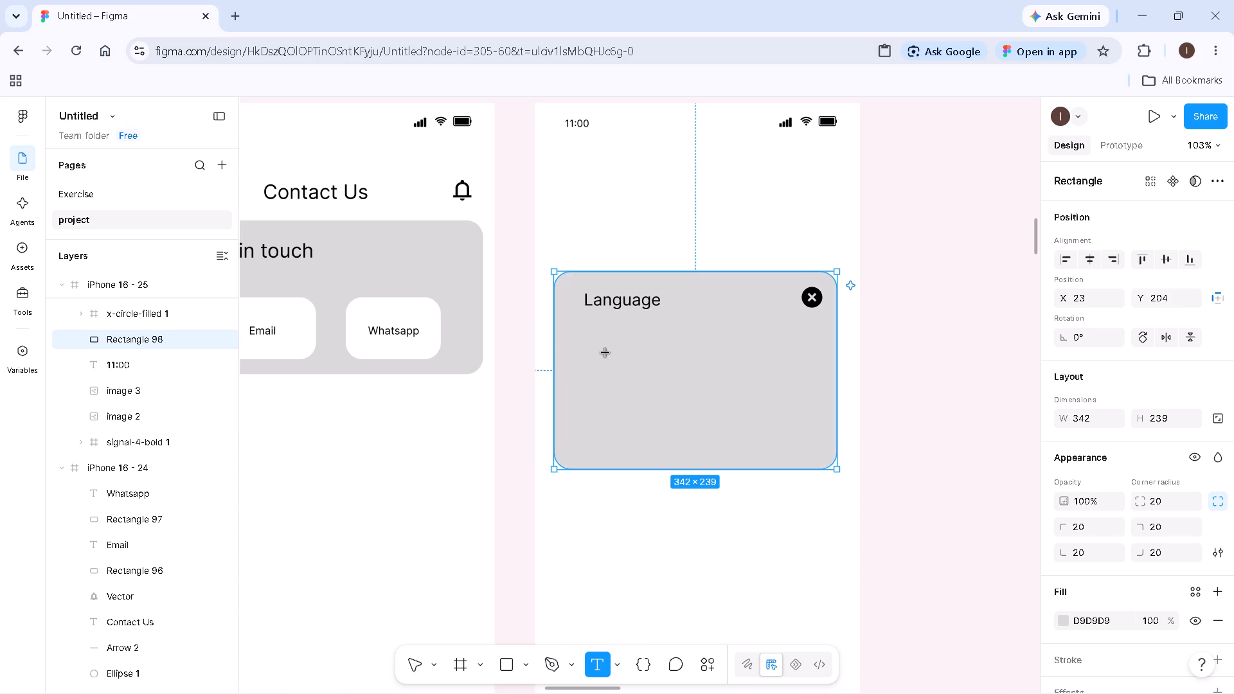
pyautogui.click(603, 349)
pyautogui.write('En')
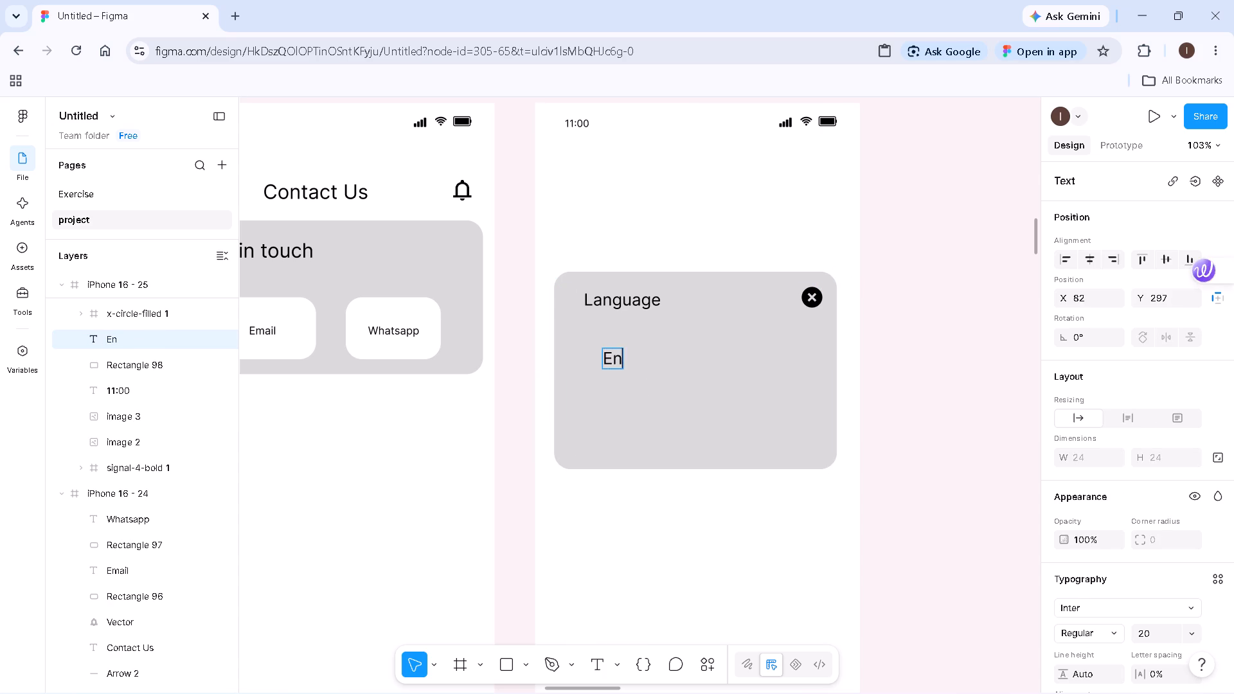
pyautogui.write('glish')
pyautogui.doubleClick(614, 384)
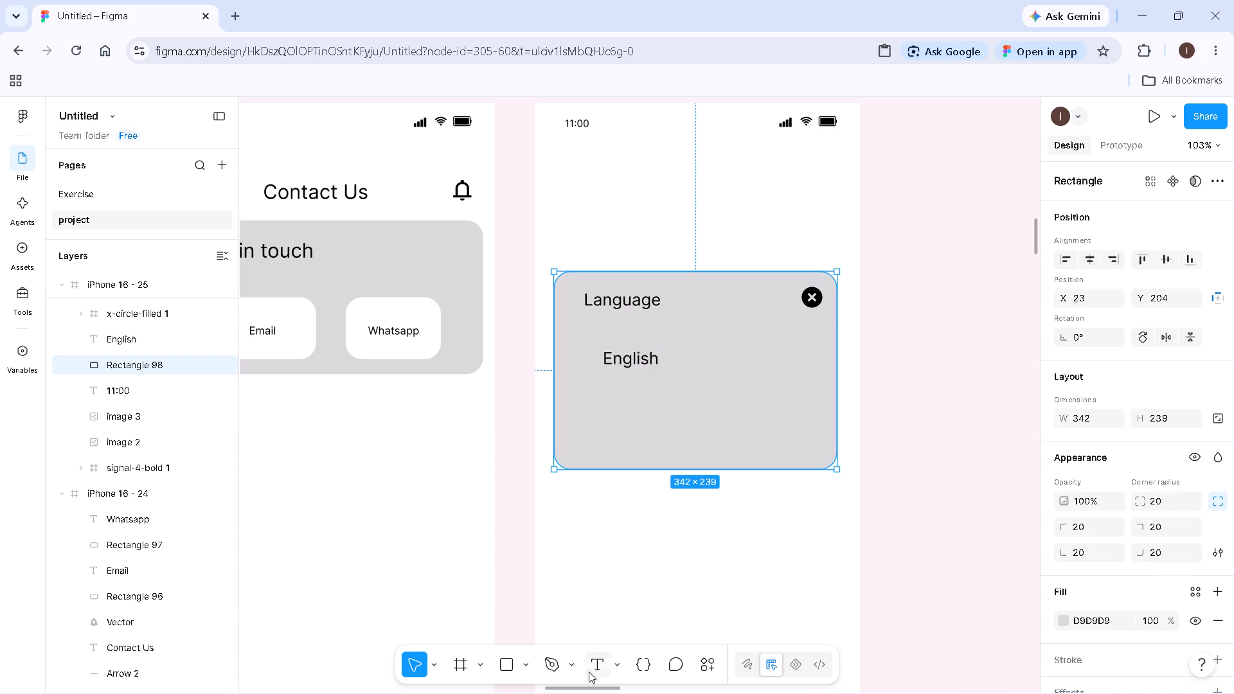
# Add the text "Hindhi" below "English" in the Language card and line up its left edge with "English".
pyautogui.click(590, 668)
pyautogui.click(611, 404)
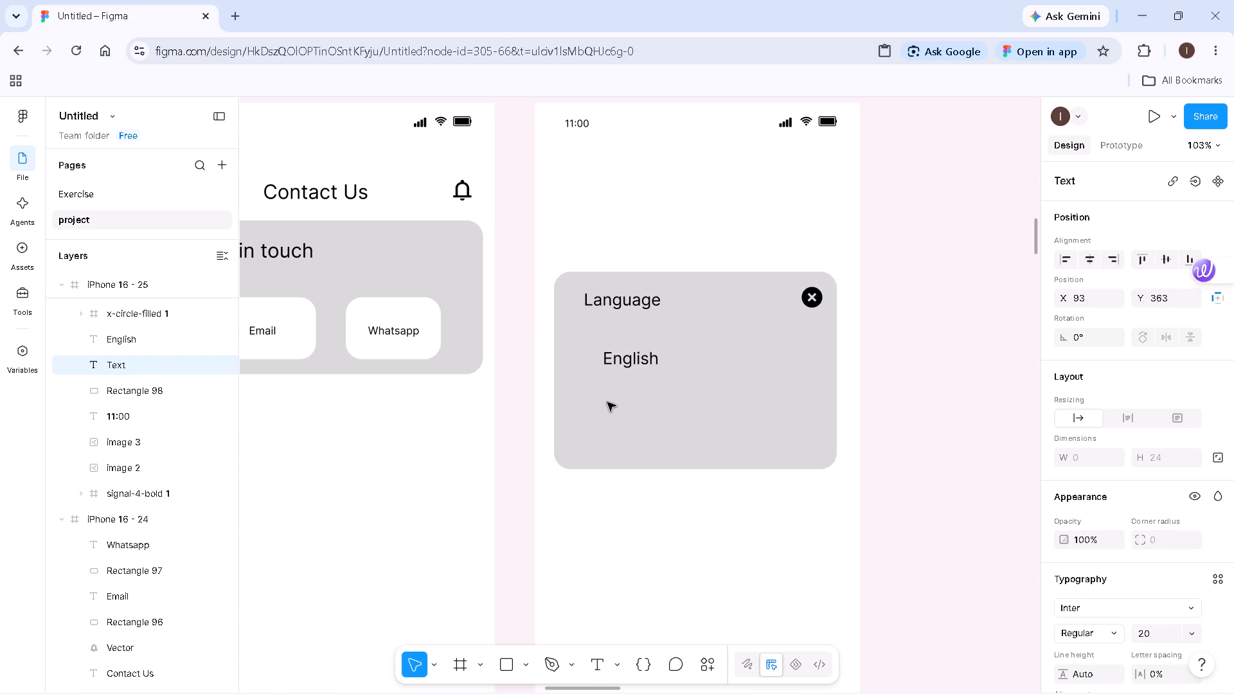
pyautogui.write('hinf')
pyautogui.press('BackSpace')
pyautogui.press('BackSpace')
pyautogui.press('BackSpace')
pyautogui.press('BackSpace')
pyautogui.press('BackSpace')
pyautogui.write('Hi')
pyautogui.write('ndhi')
pyautogui.doubleClick(638, 515)
pyautogui.moveTo(640, 408); pyautogui.dragTo(636, 409)
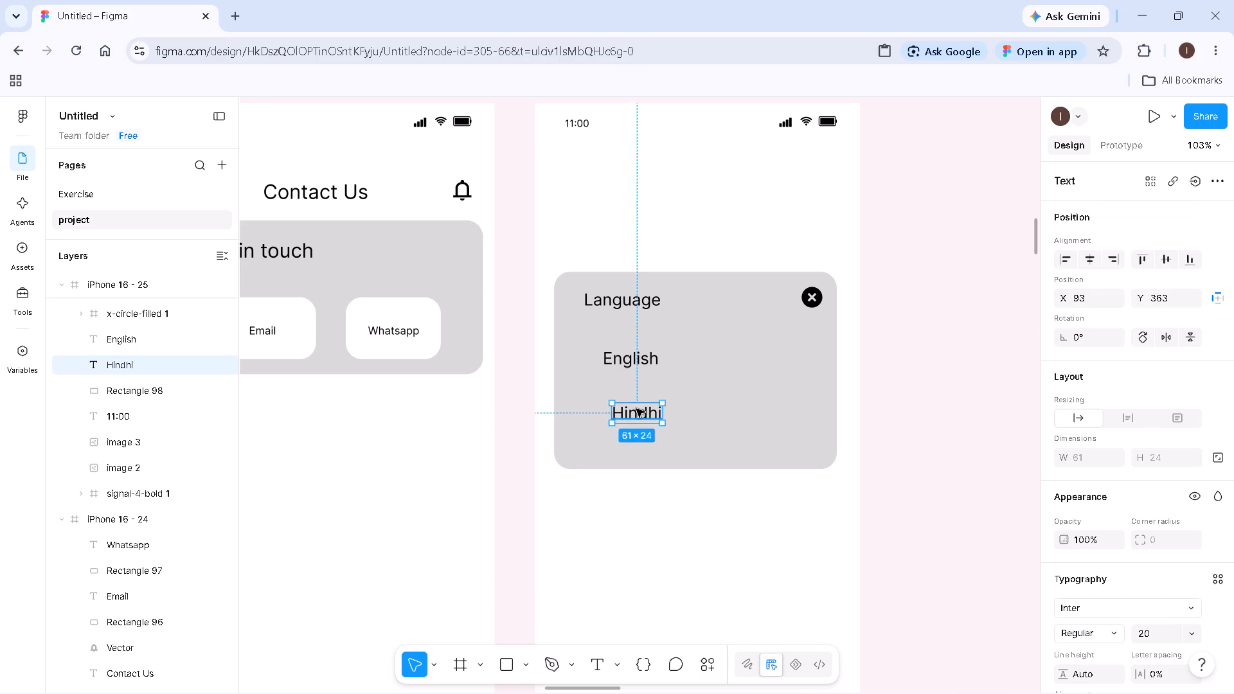
pyautogui.moveTo(636, 409); pyautogui.dragTo(630, 409)
pyautogui.click(600, 513)
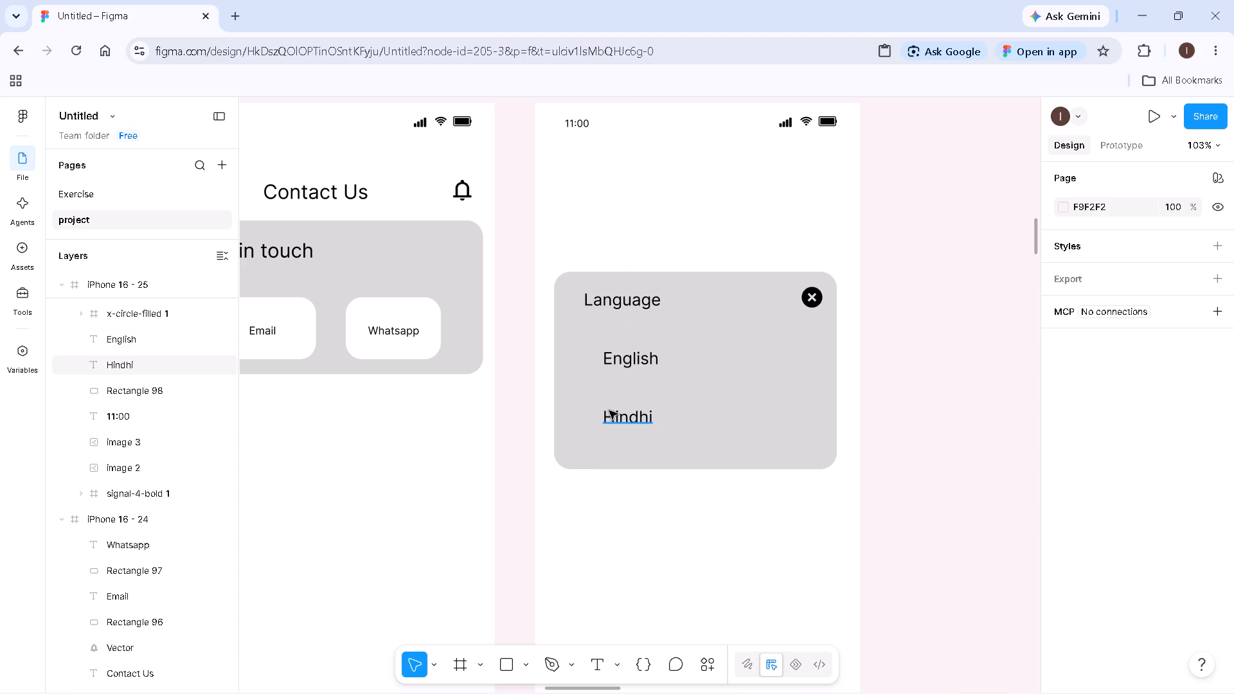
# Add a second "English" text at font size 12 directly below the first one in the Language card, with their left edges aligned.
pyautogui.click(597, 660)
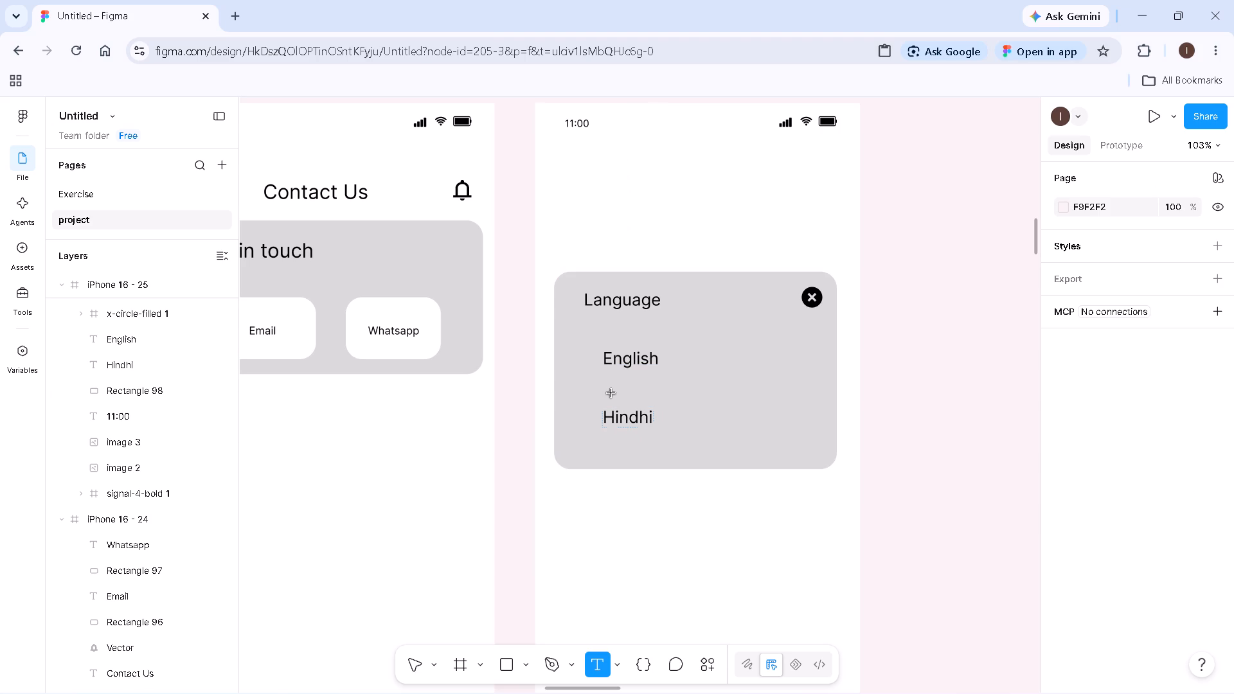
pyautogui.click(609, 382)
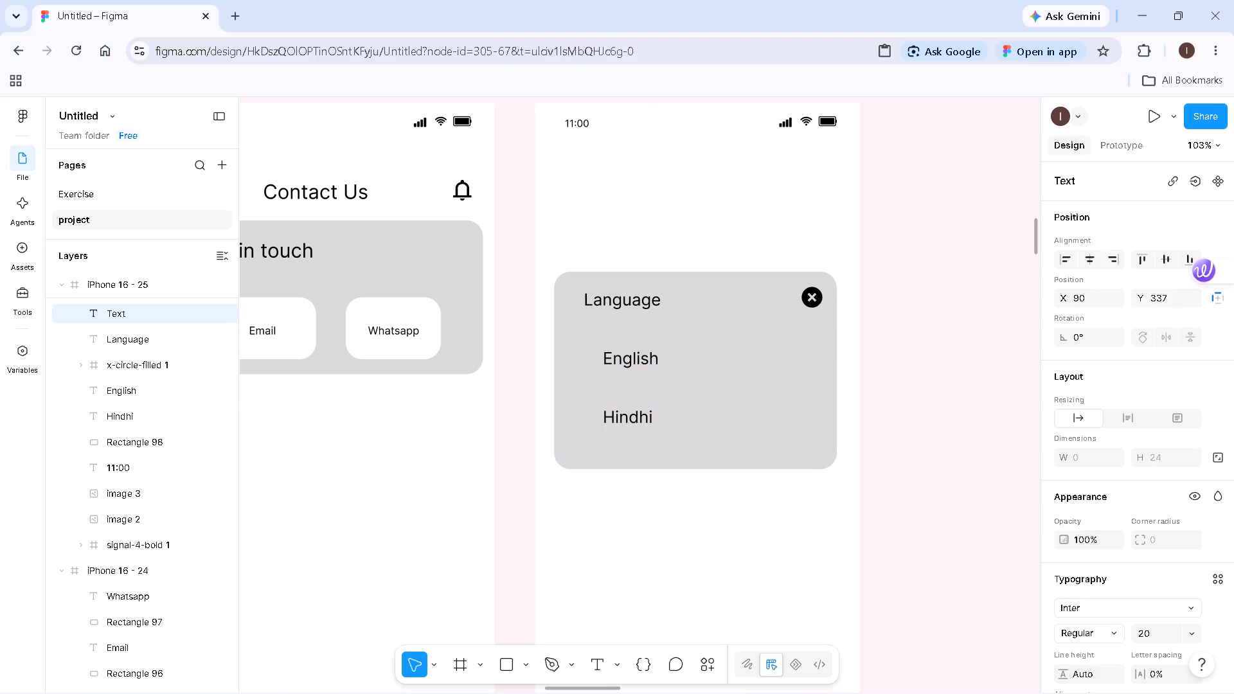
pyautogui.write('English')
pyautogui.doubleClick(636, 395)
pyautogui.click(1196, 642)
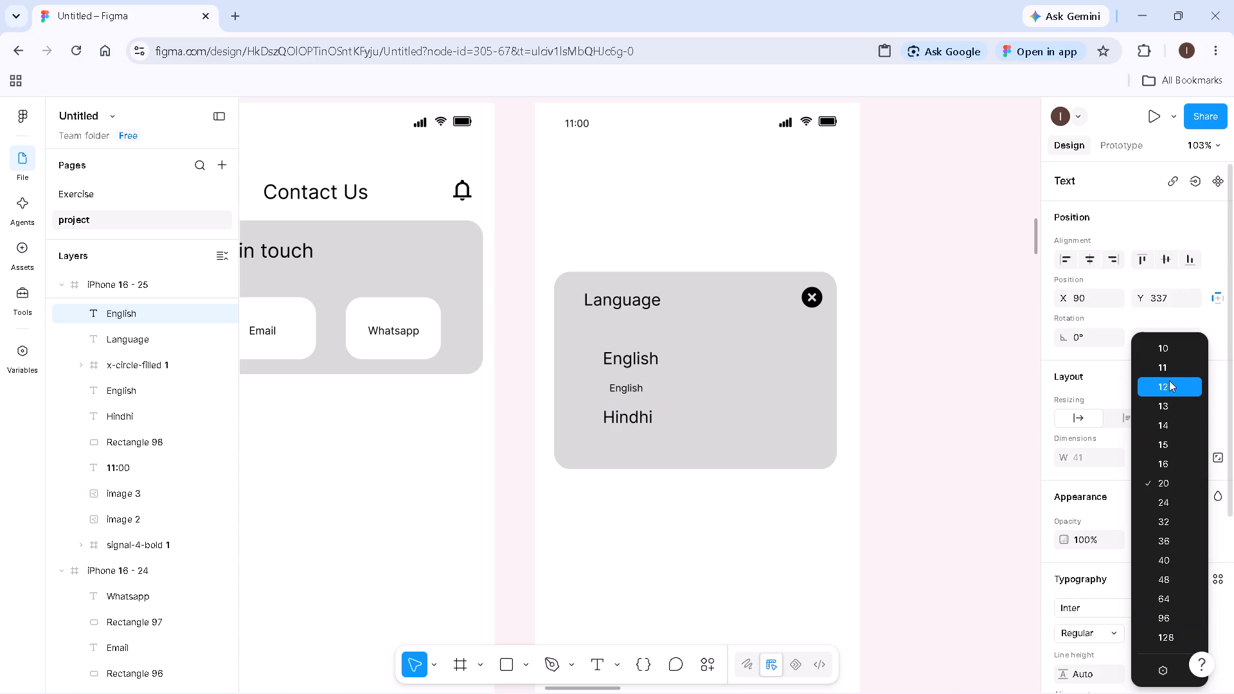
pyautogui.click(1170, 382)
pyautogui.doubleClick(583, 555)
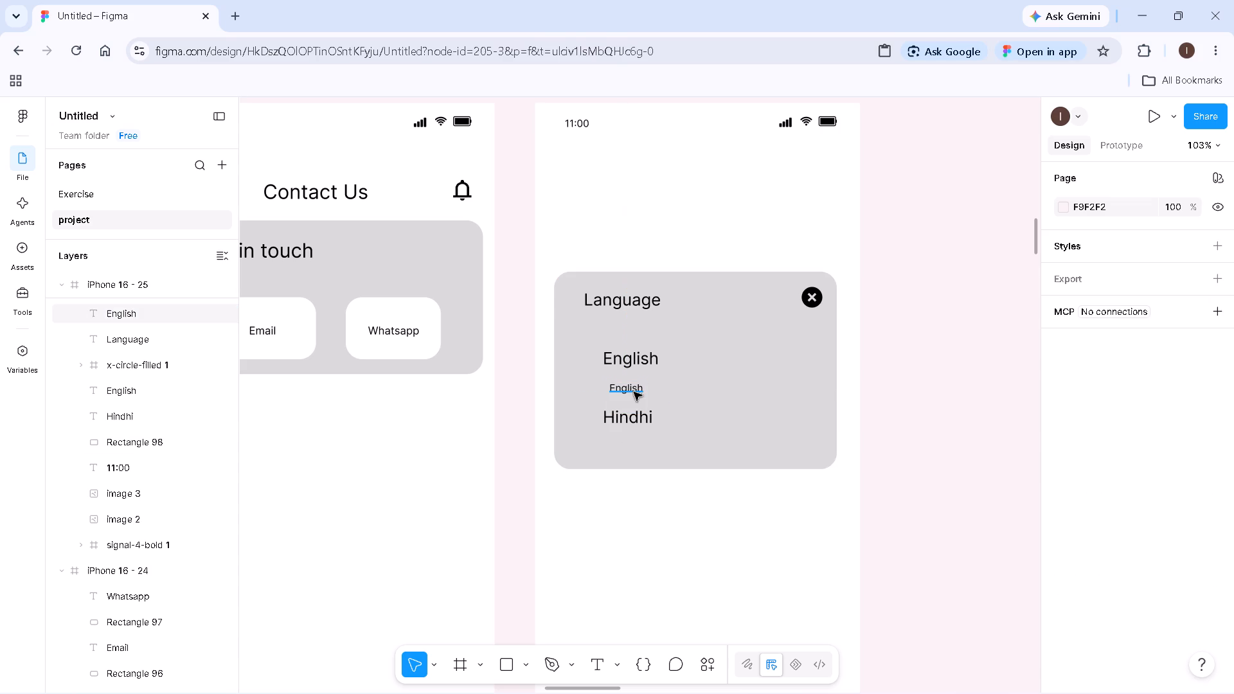
pyautogui.moveTo(630, 389); pyautogui.dragTo(625, 378)
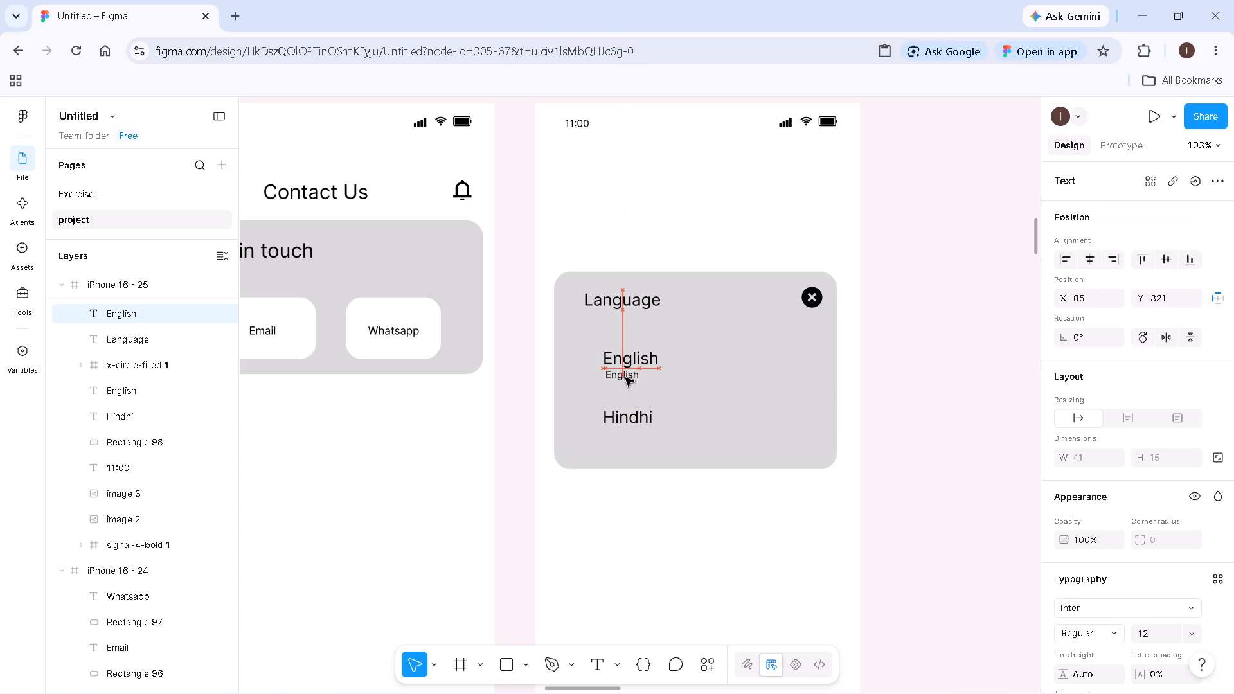
pyautogui.moveTo(625, 378); pyautogui.dragTo(624, 378)
pyautogui.click(606, 532)
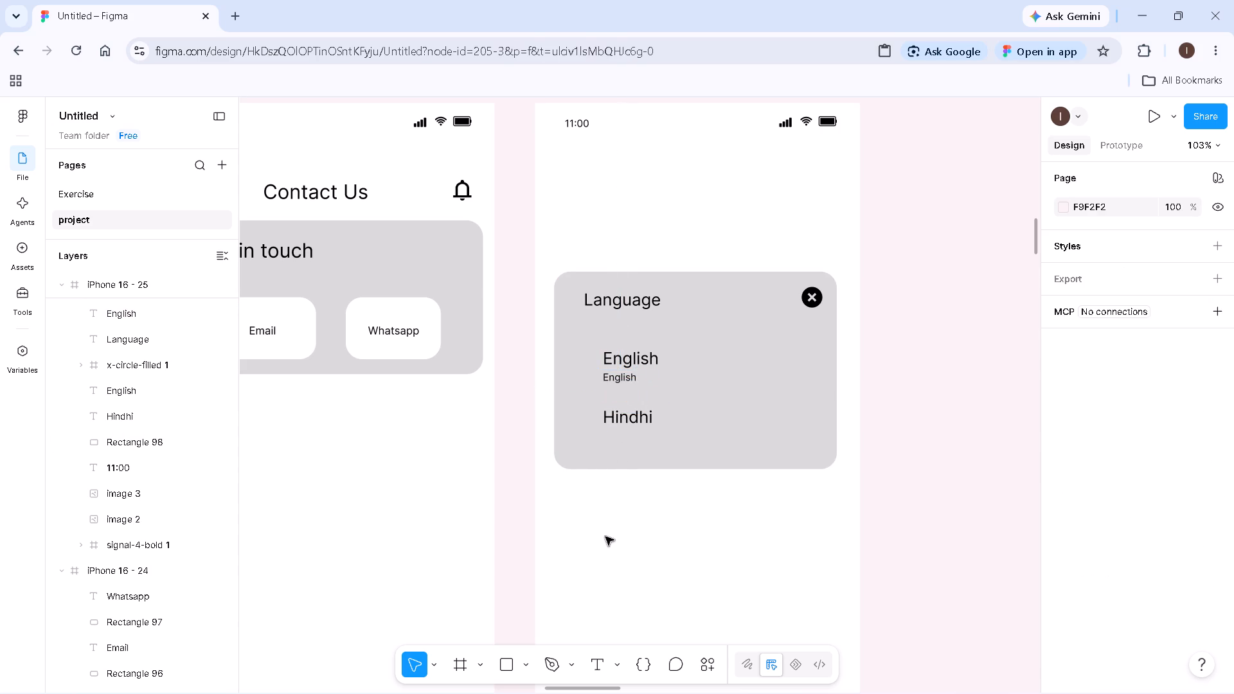
# Search Google for "hindhi" in a new browser tab and open the results for "hindi".
pyautogui.keyDown('ctrl'); pyautogui.scroll(4, 633, 515); pyautogui.keyUp('ctrl')
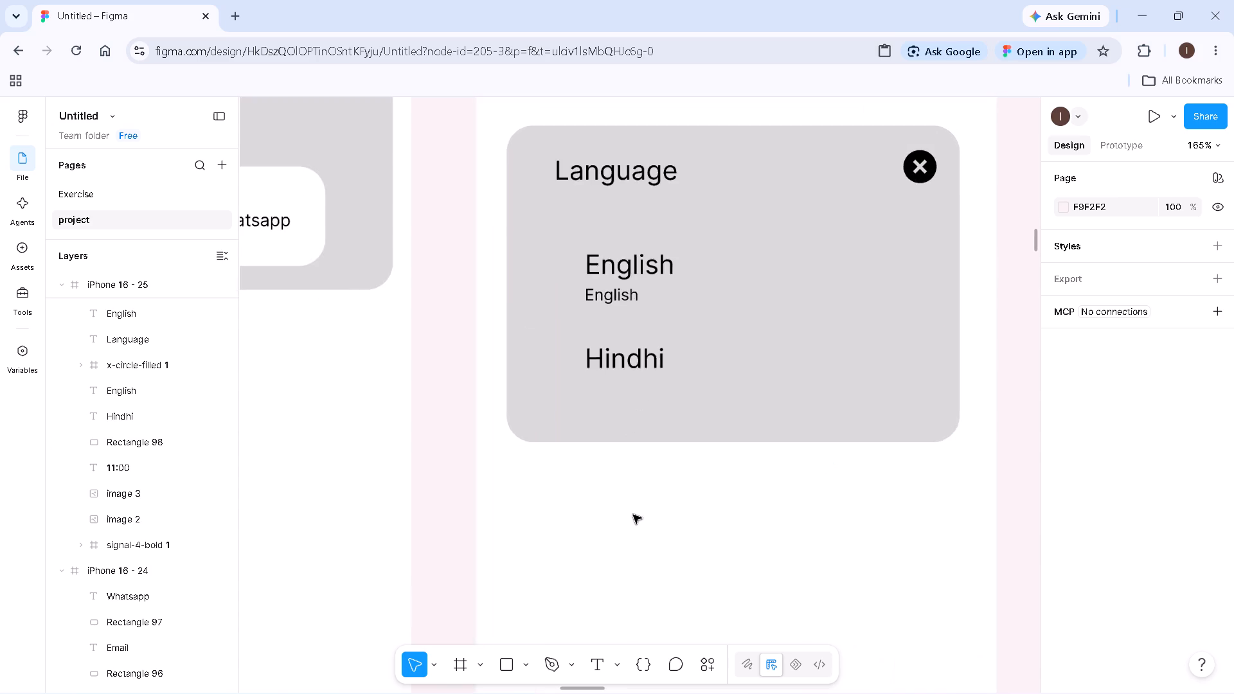
pyautogui.keyDown('ctrl'); pyautogui.scroll(4, 632, 473); pyautogui.keyUp('ctrl')
pyautogui.click(623, 324)
pyautogui.click(622, 490)
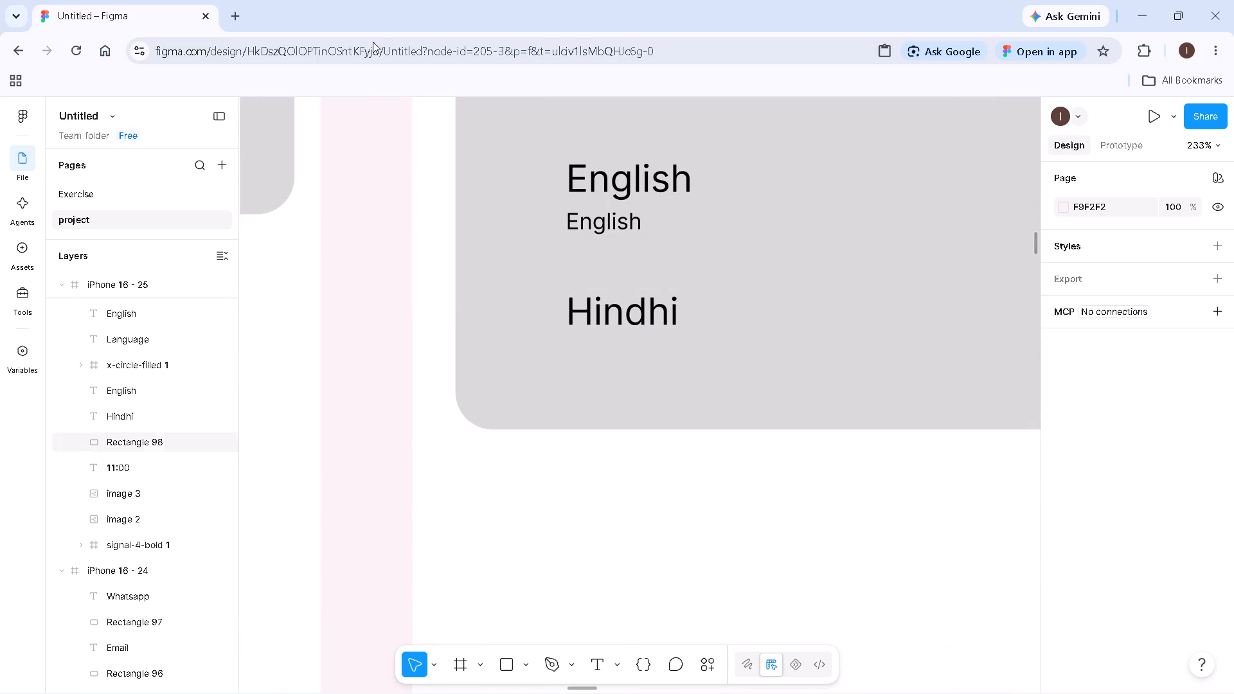
pyautogui.click(240, 12)
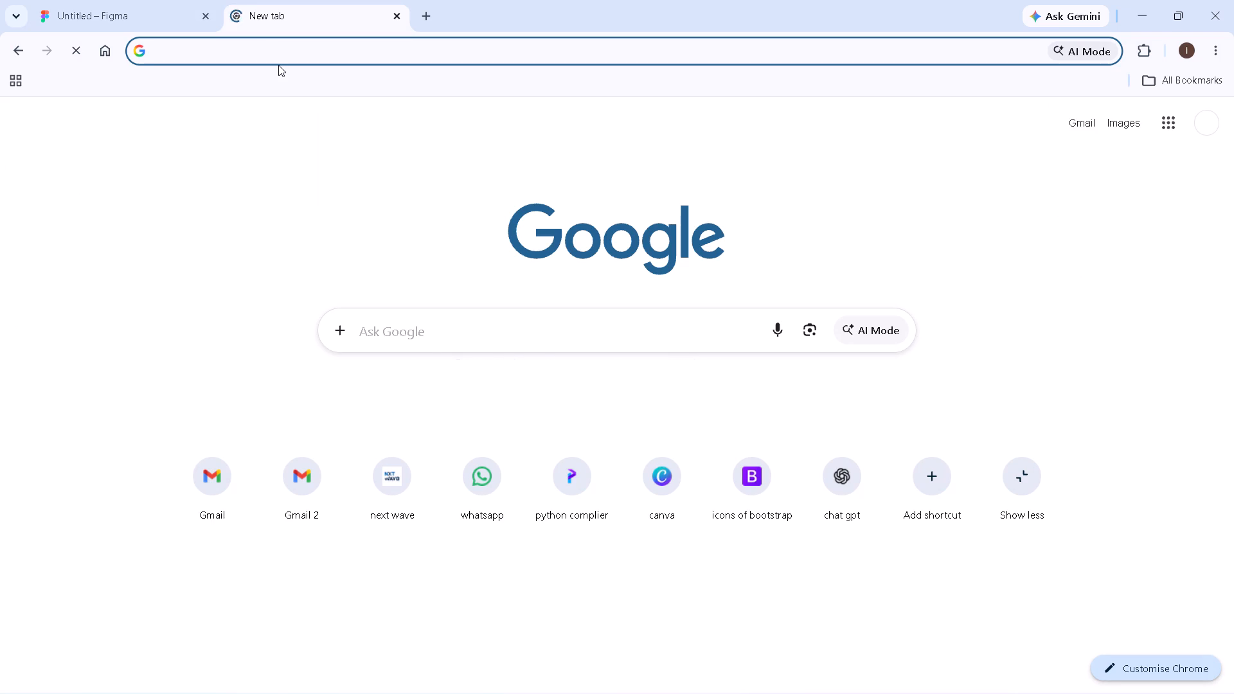
pyautogui.write('hinf')
pyautogui.press('BackSpace')
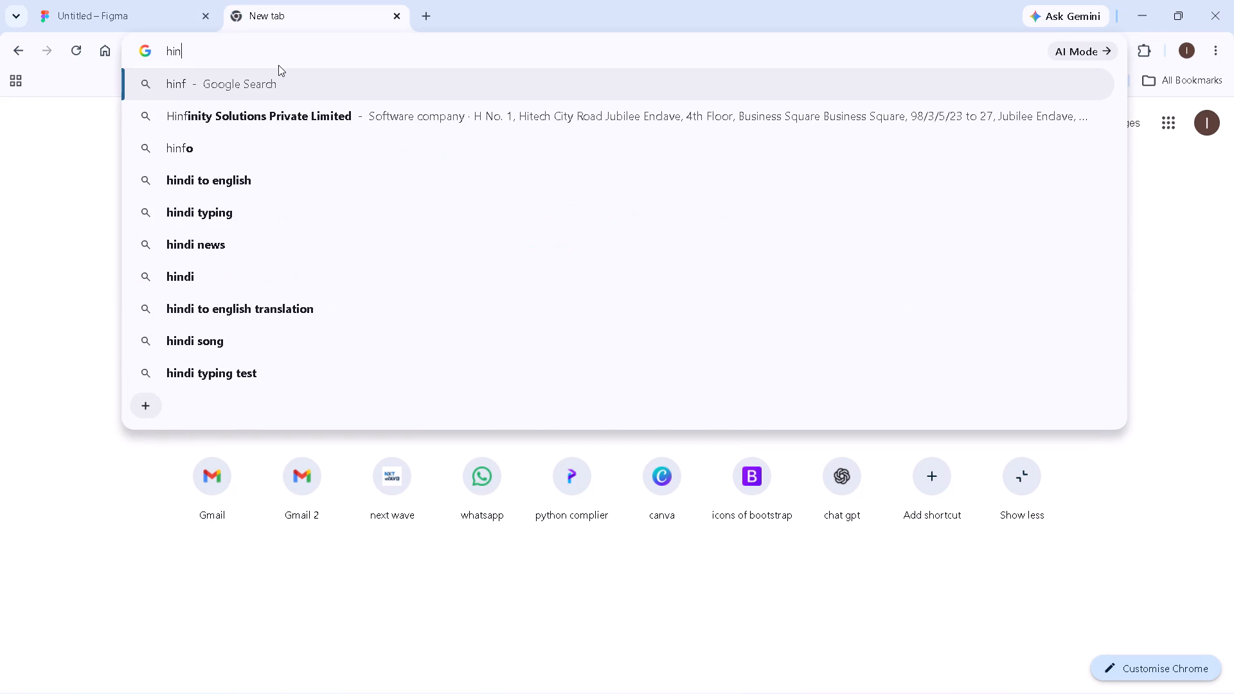
pyautogui.write('dhi')
pyautogui.press('Return')
pyautogui.press('.')
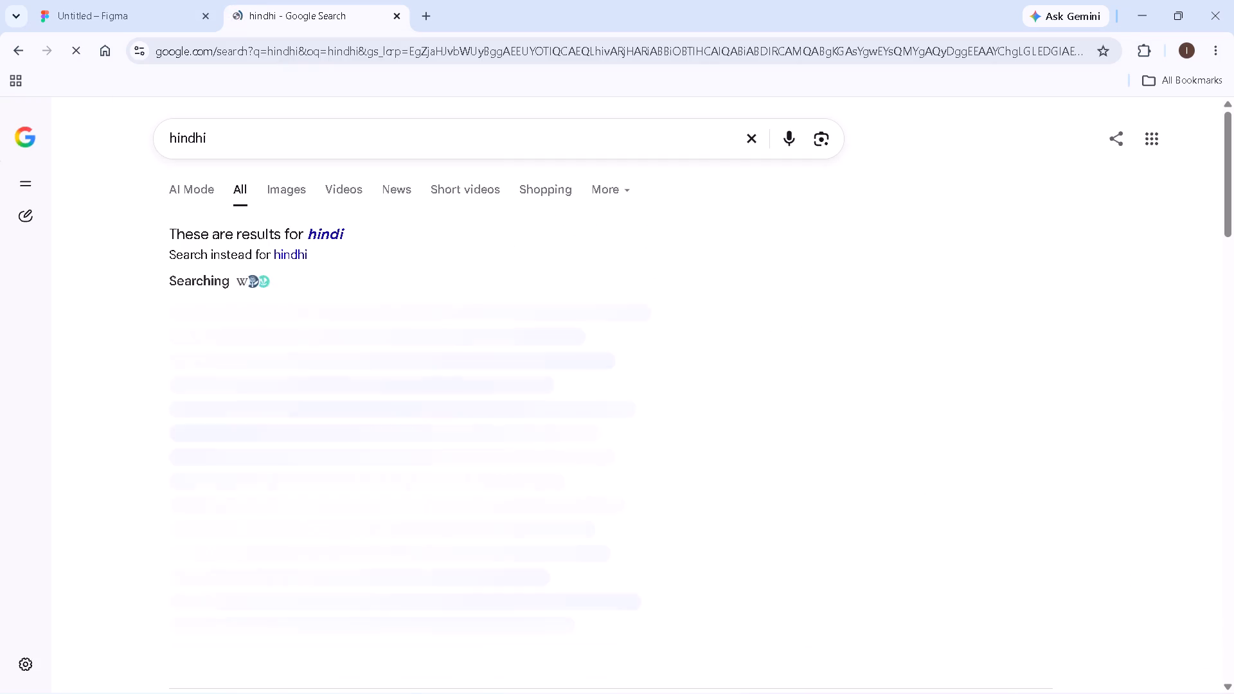
pyautogui.click(325, 236)
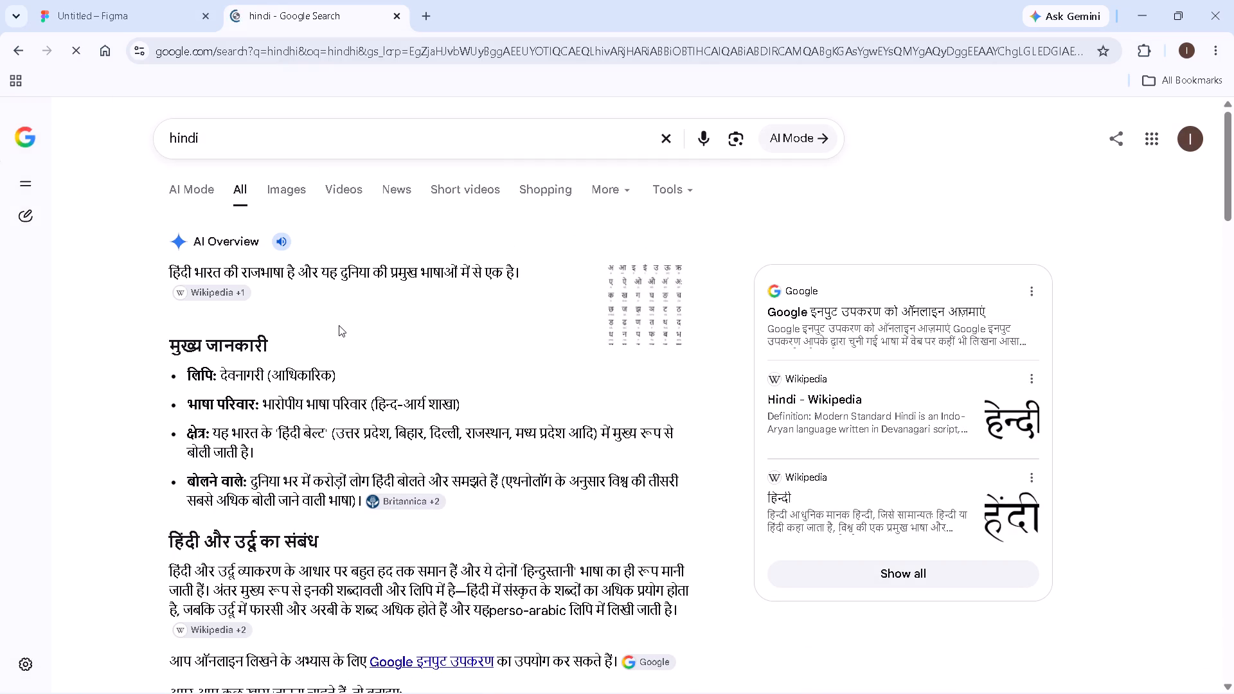
# Copy the word "हिंदी" from the start of the AI Overview.
pyautogui.moveTo(167, 268); pyautogui.dragTo(182, 268)
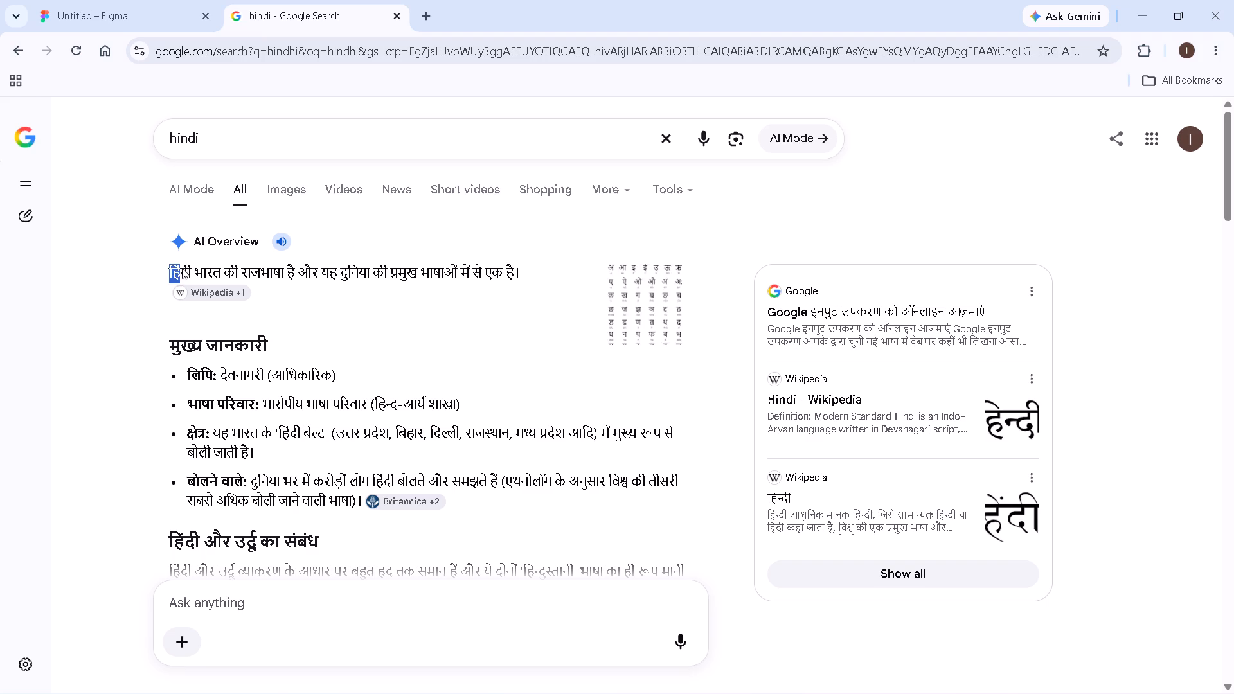
pyautogui.moveTo(182, 268); pyautogui.dragTo(186, 269)
pyautogui.click(186, 269)
pyautogui.moveTo(167, 266); pyautogui.dragTo(192, 274)
pyautogui.moveTo(192, 274); pyautogui.dragTo(195, 276)
pyautogui.hotkey('ctrl', 'c')
# Back in Figma, add the copied text "हिंदी" below "Hindhi" in the Language card, left-aligned with it at about X 82, Y 395.
pyautogui.click(112, 7)
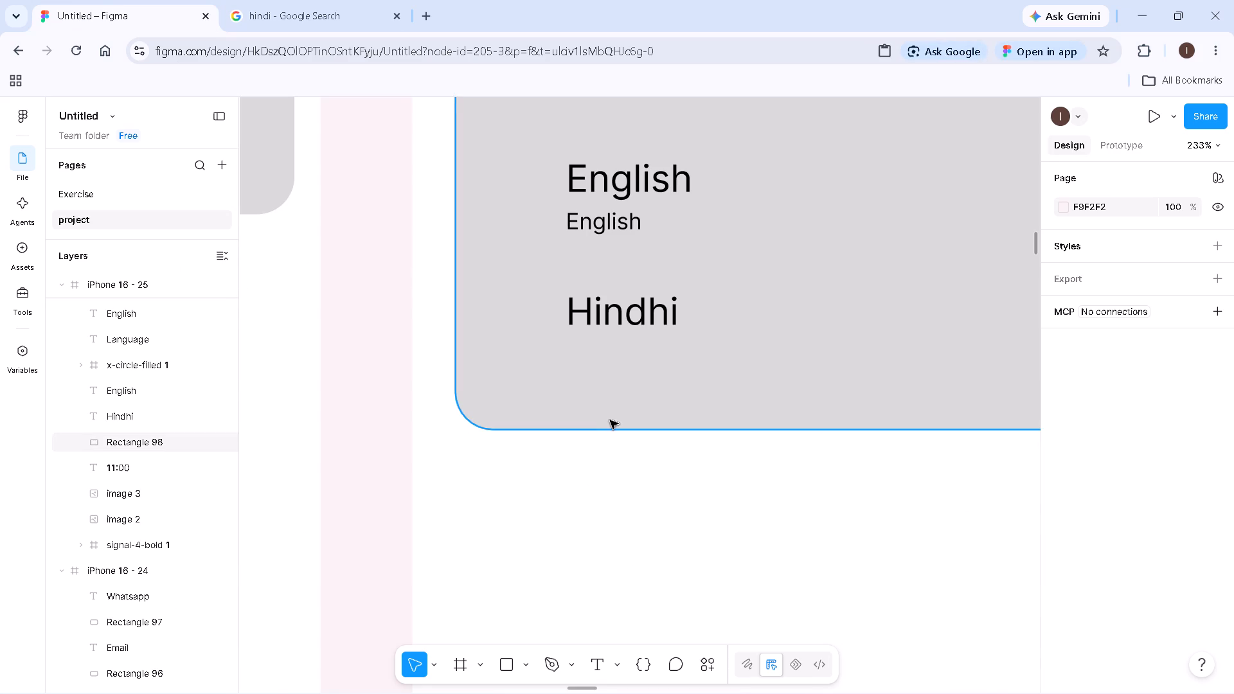
pyautogui.keyDown('ctrl'); pyautogui.scroll(-5, 610, 420); pyautogui.keyUp('ctrl')
pyautogui.click(617, 407)
pyautogui.scroll(-1, 617, 407)
pyautogui.press('t')
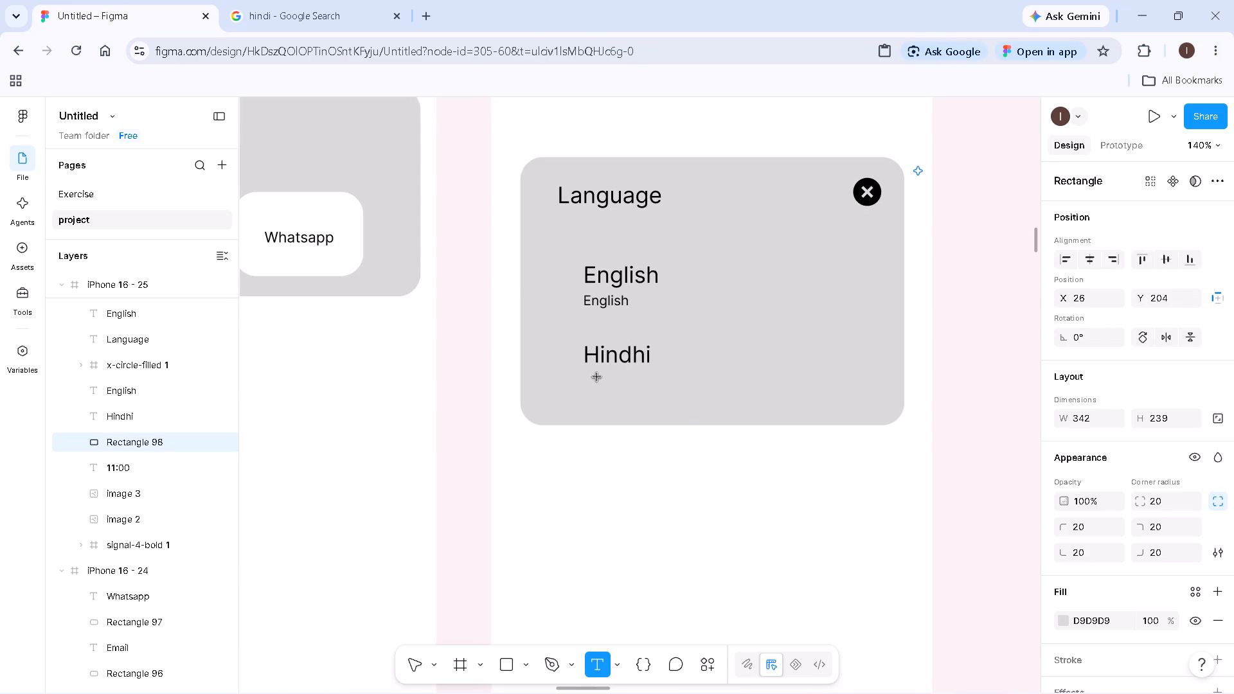
pyautogui.click(590, 374)
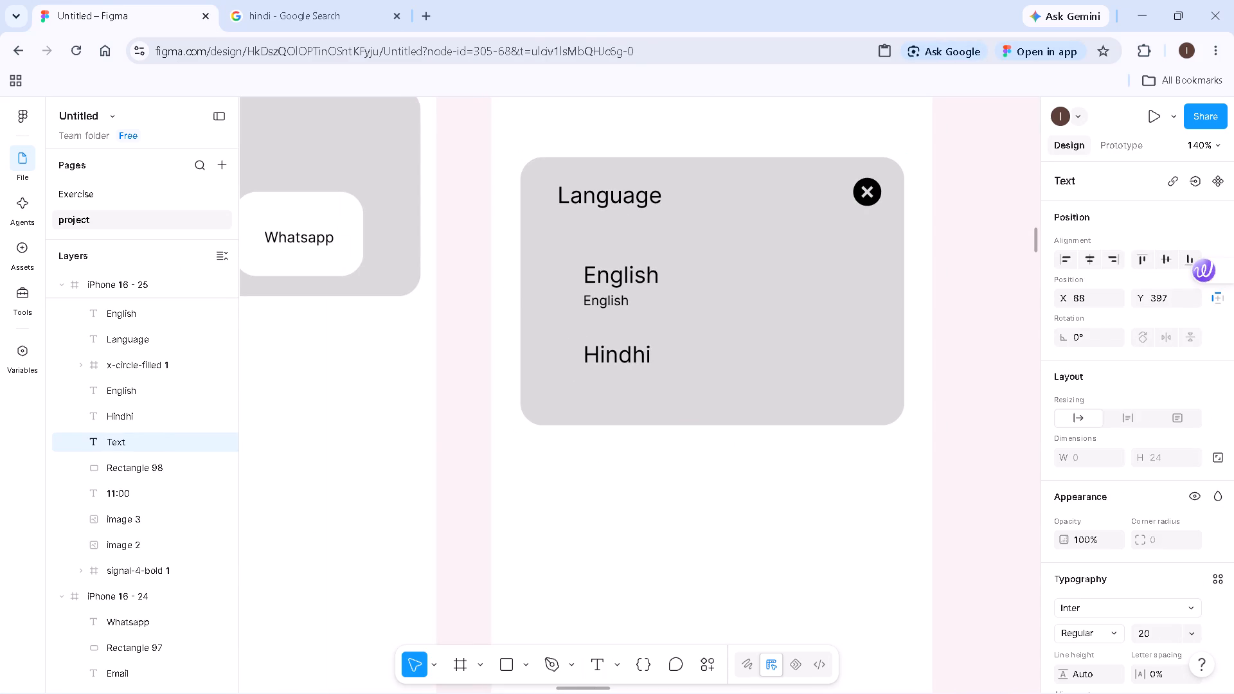
pyautogui.hotkey('ctrl', 'v')
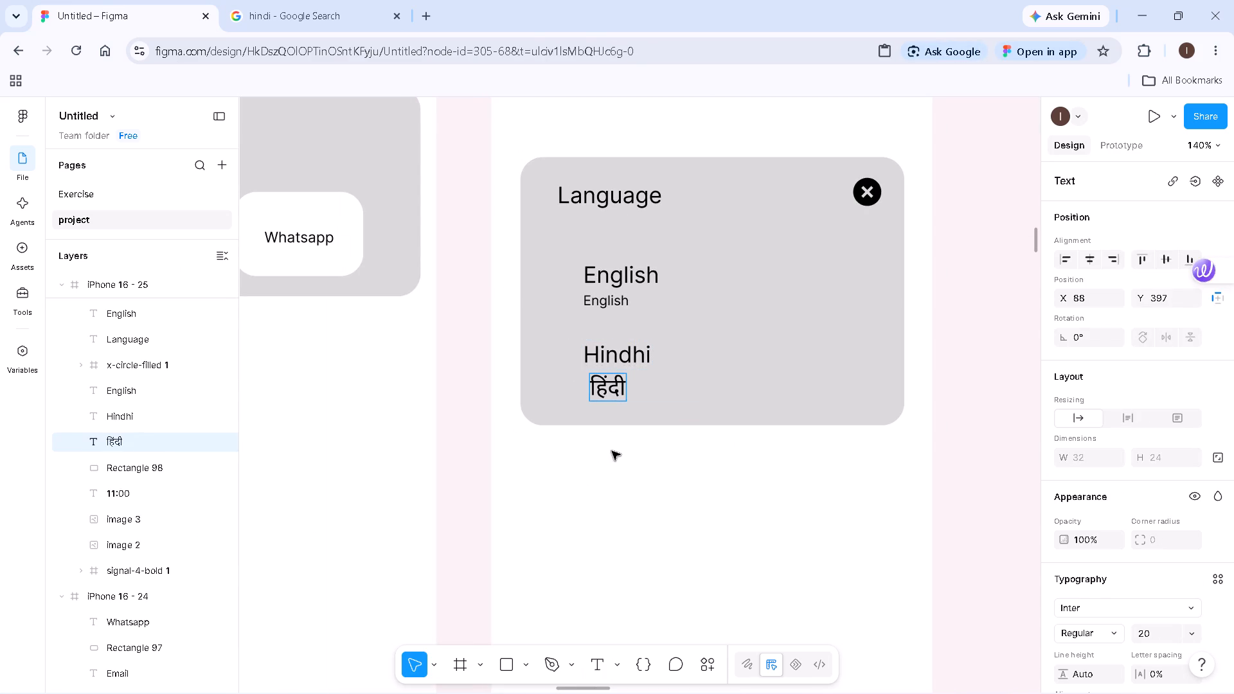
pyautogui.click(612, 452)
pyautogui.click(601, 456)
pyautogui.moveTo(603, 393); pyautogui.dragTo(596, 392)
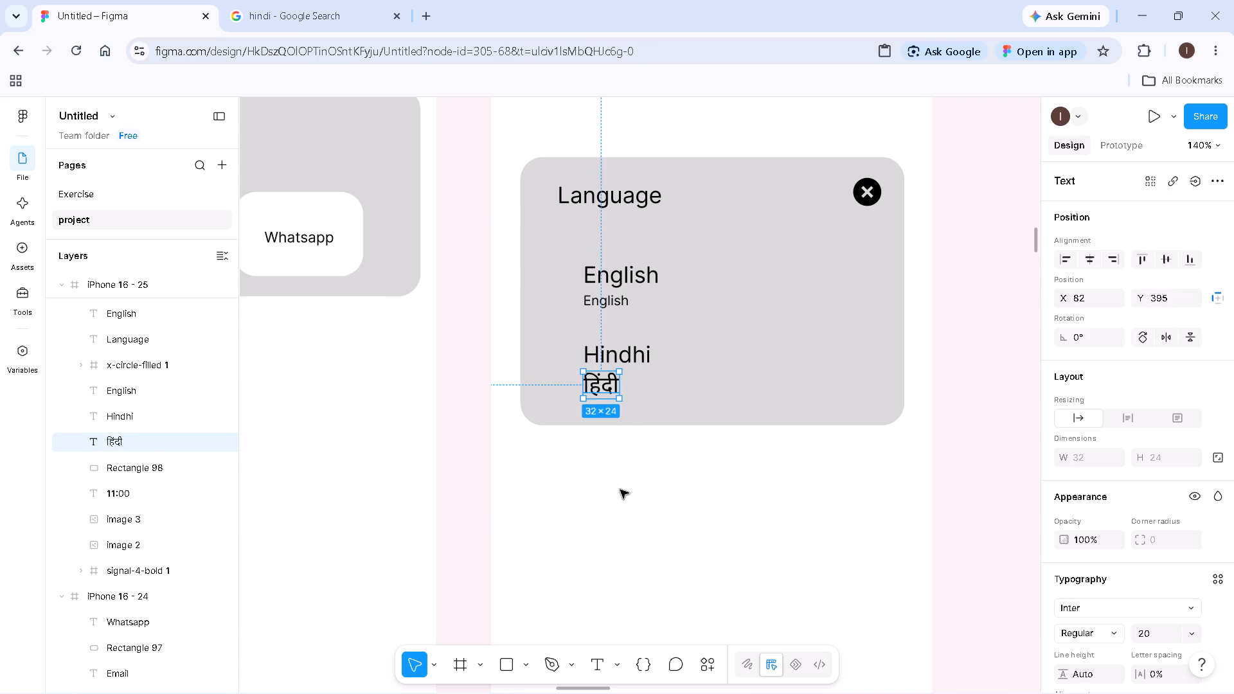
pyautogui.click(621, 494)
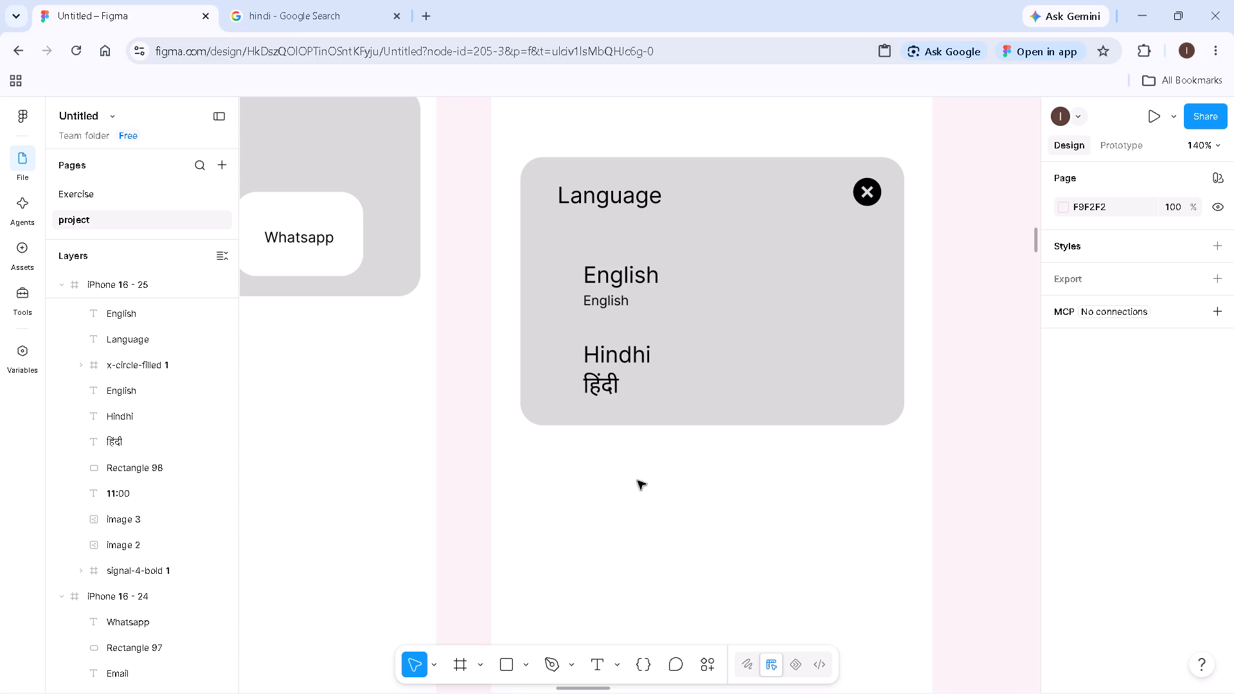
# Draw a rectangle of about 288 × 53 below the Language card, at about X 59, Y 468.
pyautogui.click(512, 661)
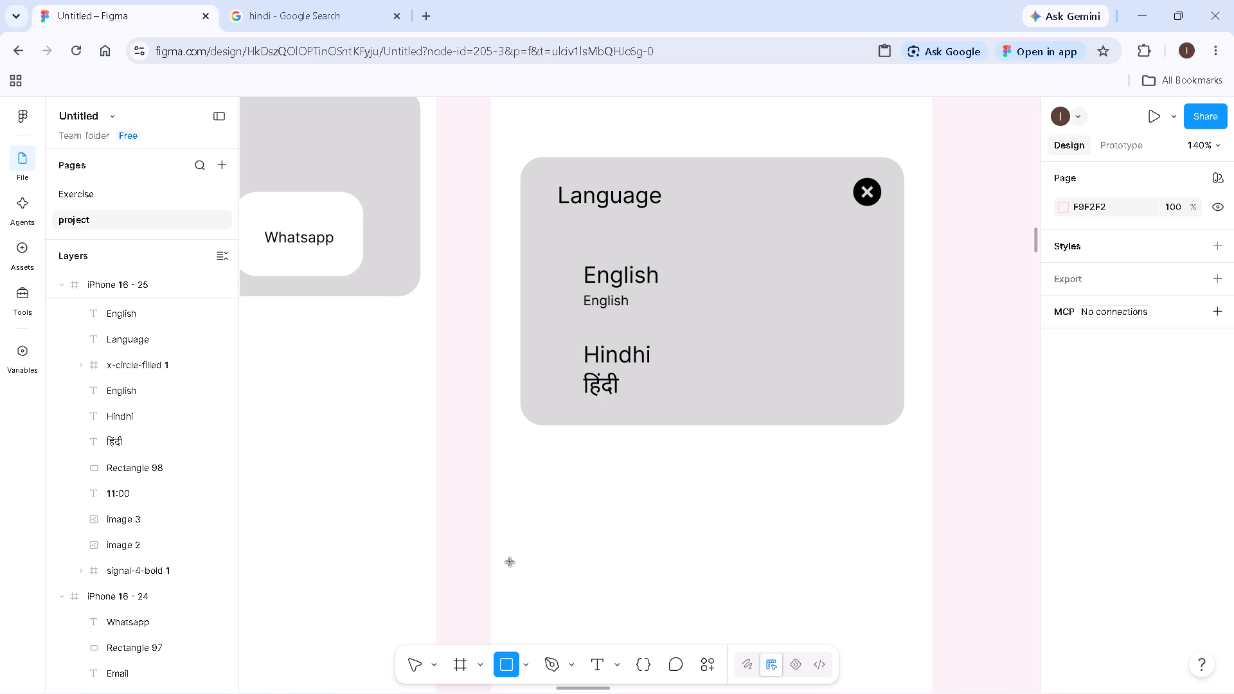
pyautogui.moveTo(557, 454); pyautogui.dragTo(857, 528)
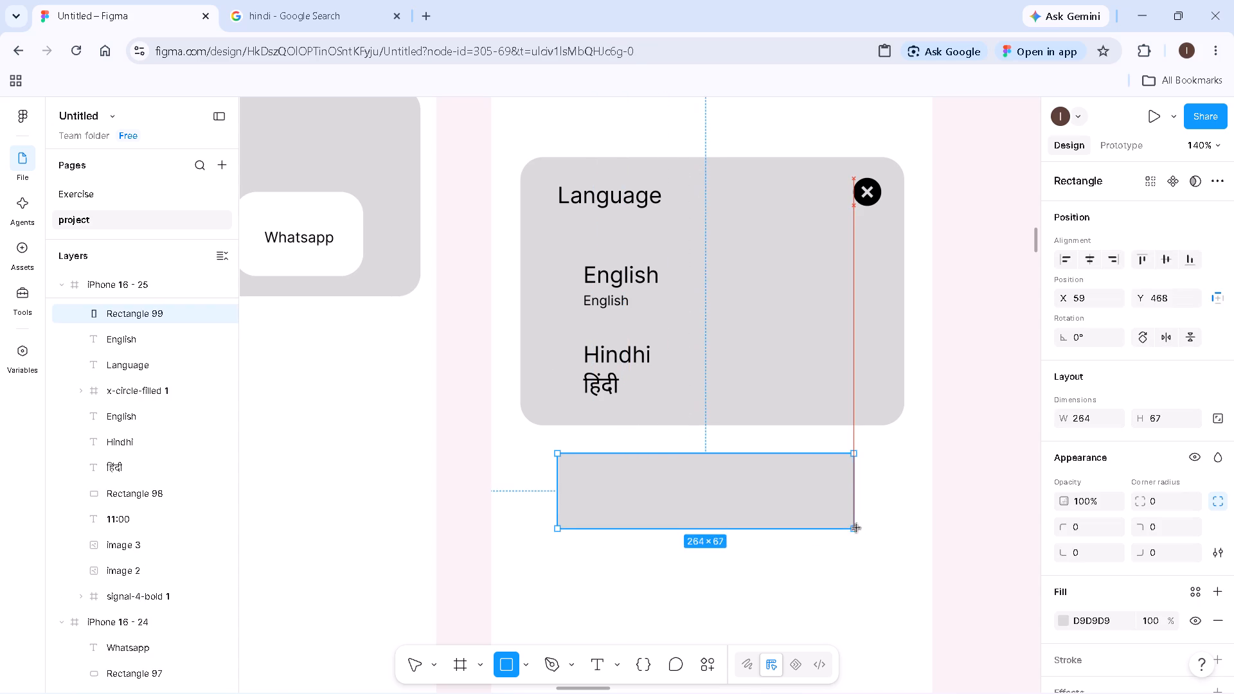
pyautogui.moveTo(857, 528); pyautogui.dragTo(880, 513)
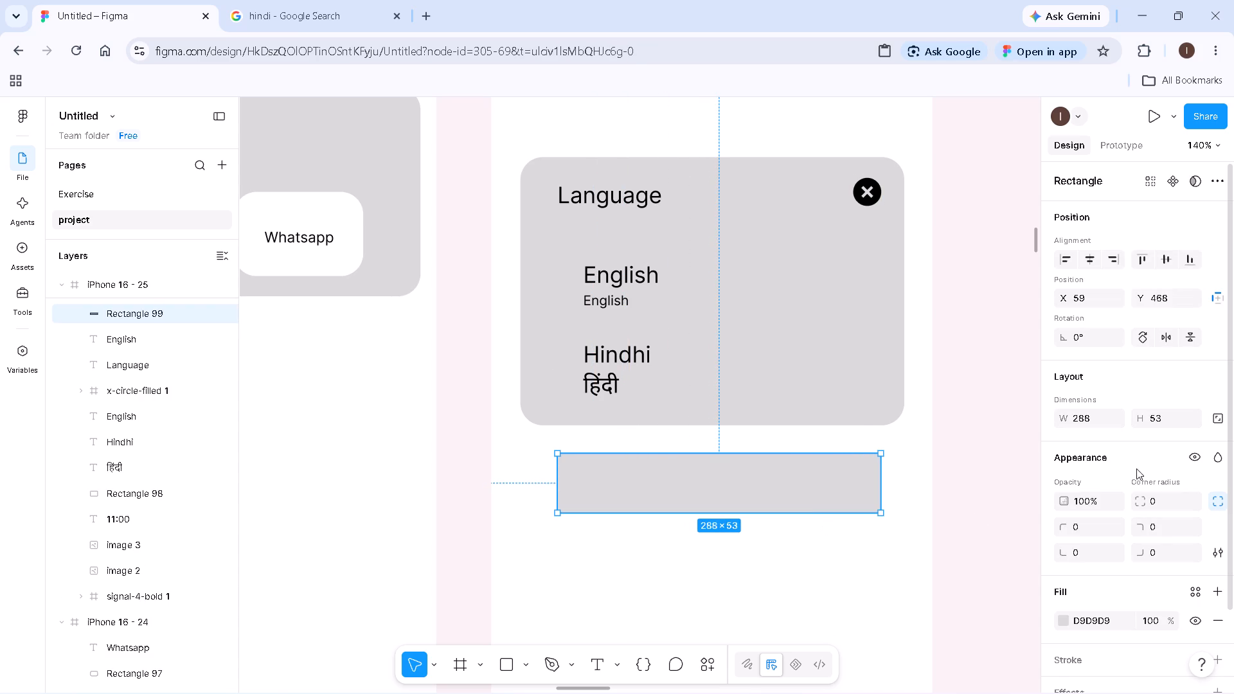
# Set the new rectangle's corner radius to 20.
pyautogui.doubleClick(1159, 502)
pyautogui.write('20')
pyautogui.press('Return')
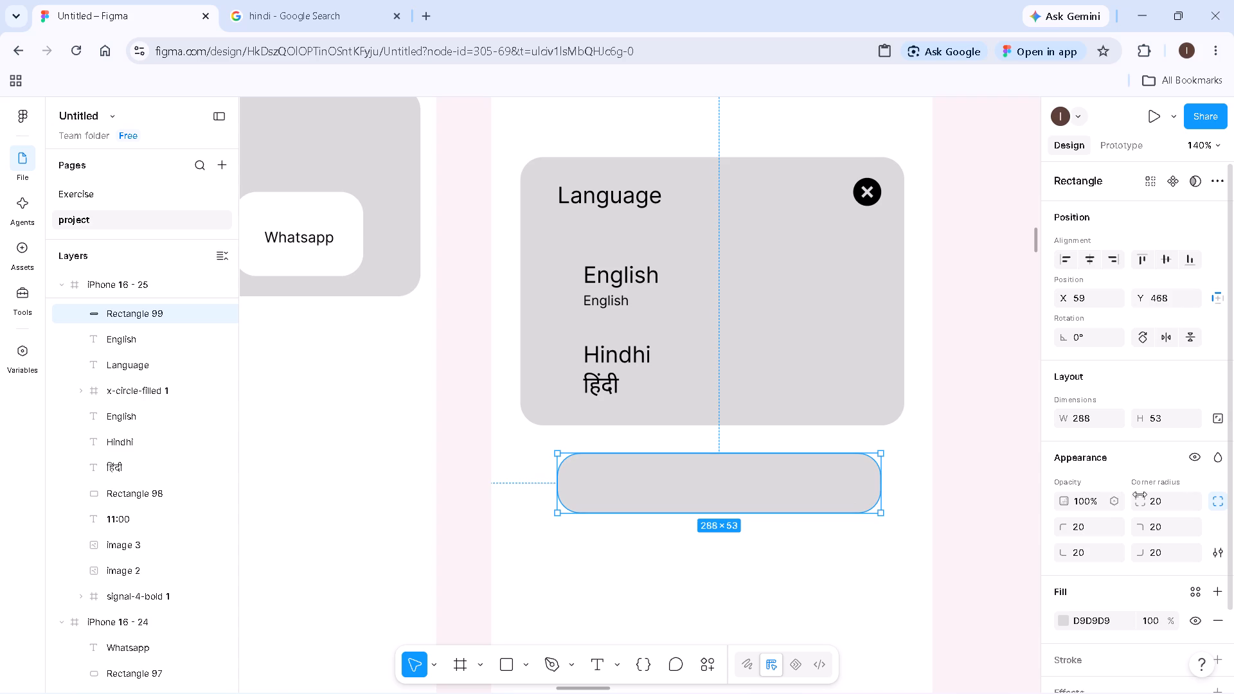
# Set the new rectangle's corner radius to 10.
pyautogui.doubleClick(1163, 494)
pyautogui.write('10')
pyautogui.press('BackSpace')
pyautogui.press('BackSpace')
pyautogui.press('BackSpace')
pyautogui.press('BackSpace')
pyautogui.write('10')
pyautogui.press('Return')
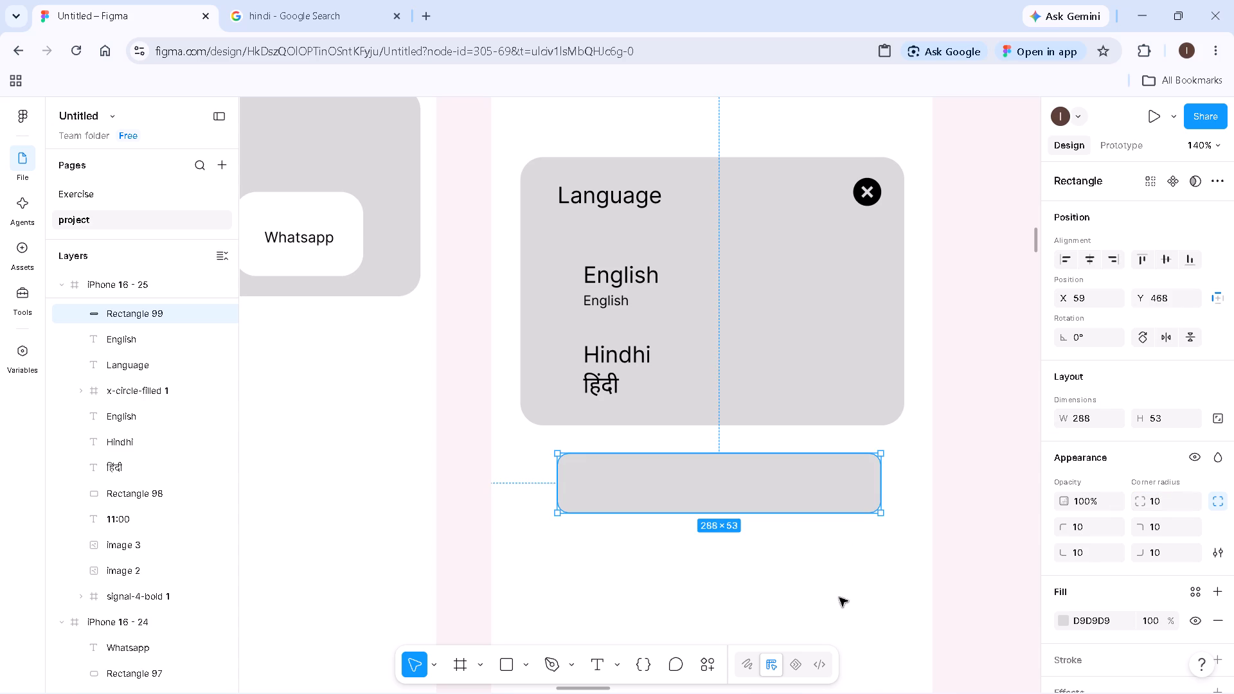
pyautogui.click(839, 596)
# Lock the Language card's background rectangle, Rectangle 98, in place at X 26, Y 204.
pyautogui.click(574, 267)
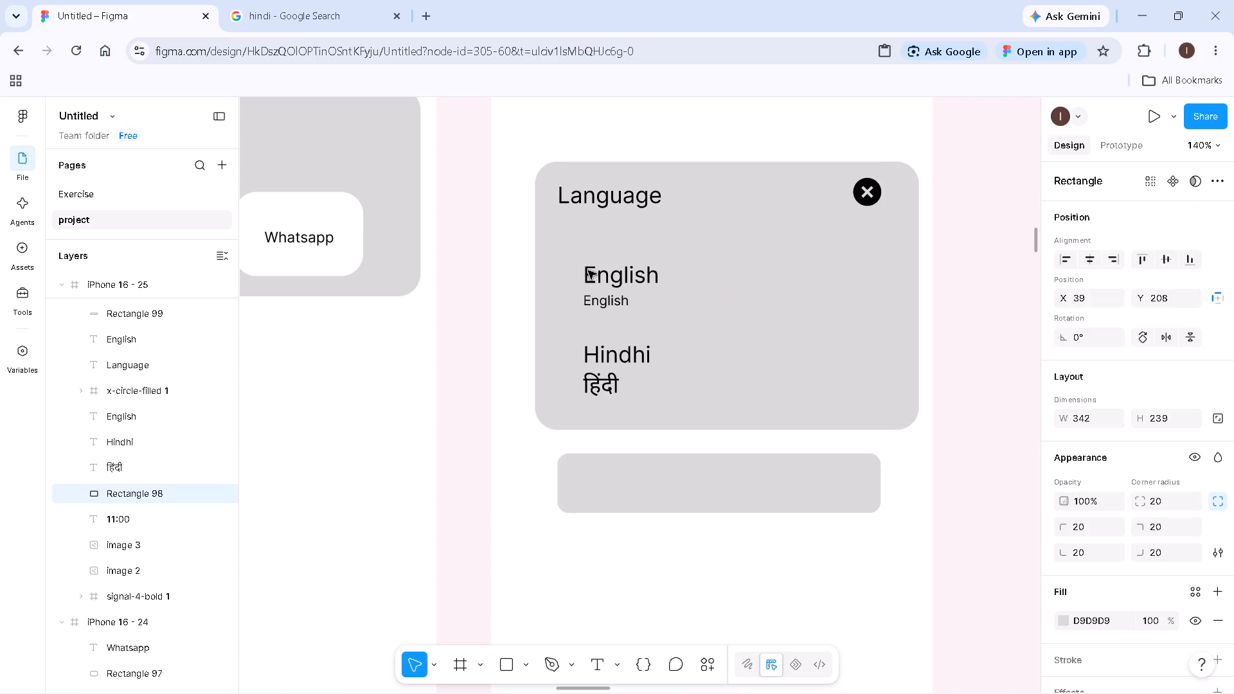
pyautogui.click(573, 266)
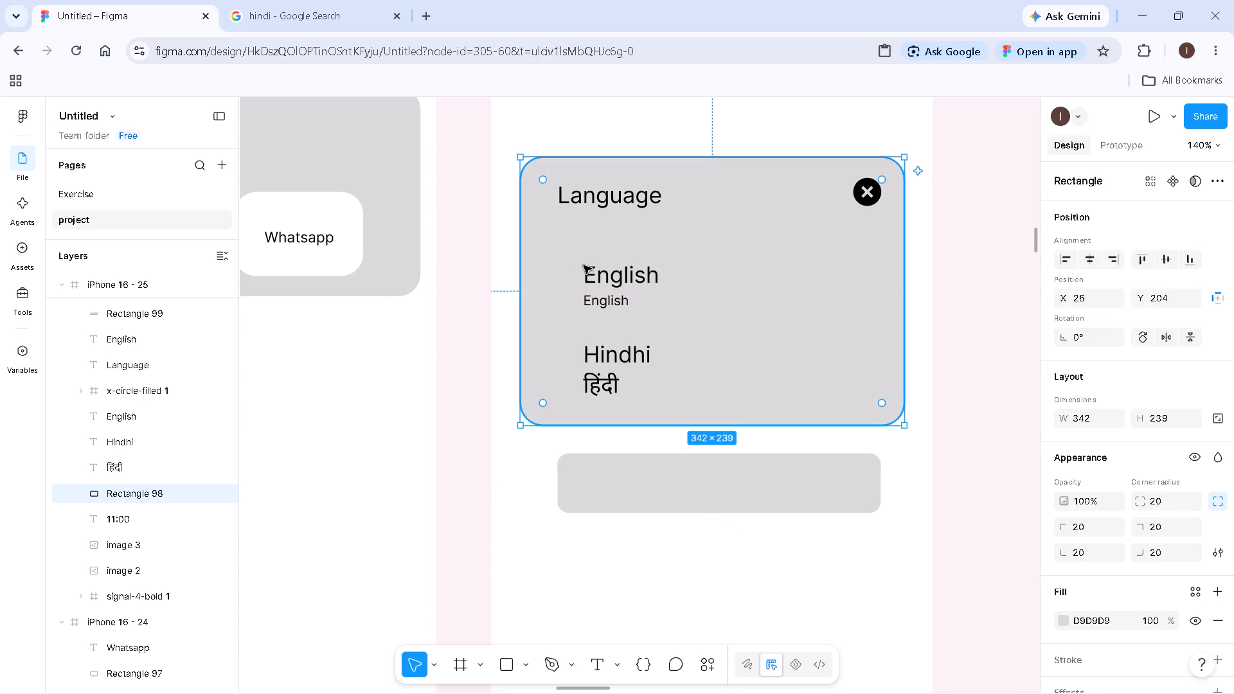
pyautogui.click(600, 265)
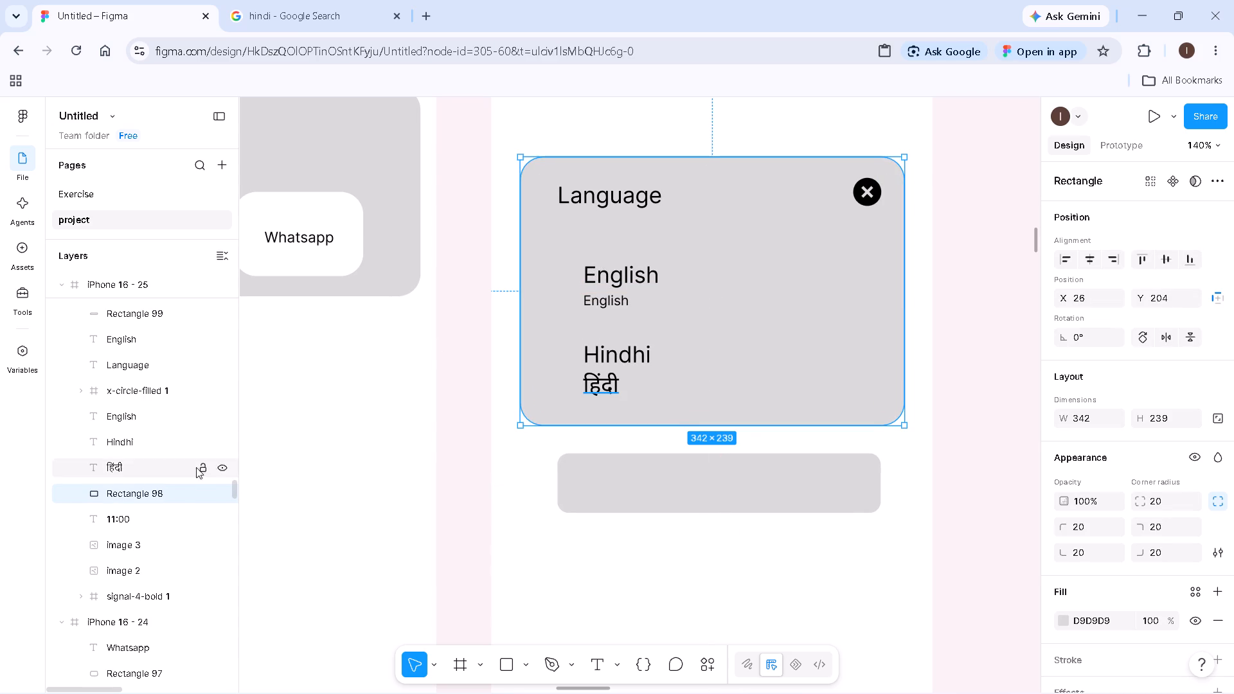
pyautogui.click(199, 489)
# Move the large and small "English" texts together out of the card to just below the new rounded rectangle.
pyautogui.moveTo(568, 260); pyautogui.dragTo(605, 291)
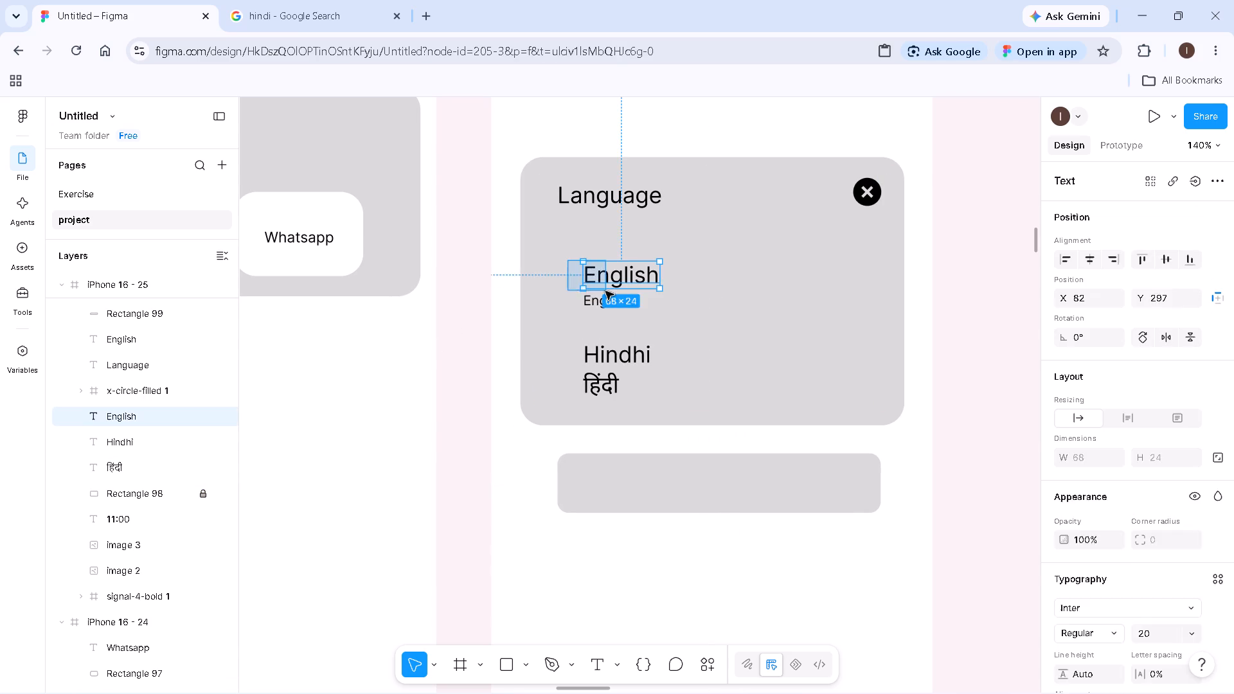
pyautogui.moveTo(605, 291); pyautogui.dragTo(625, 306)
pyautogui.moveTo(609, 271); pyautogui.dragTo(614, 463)
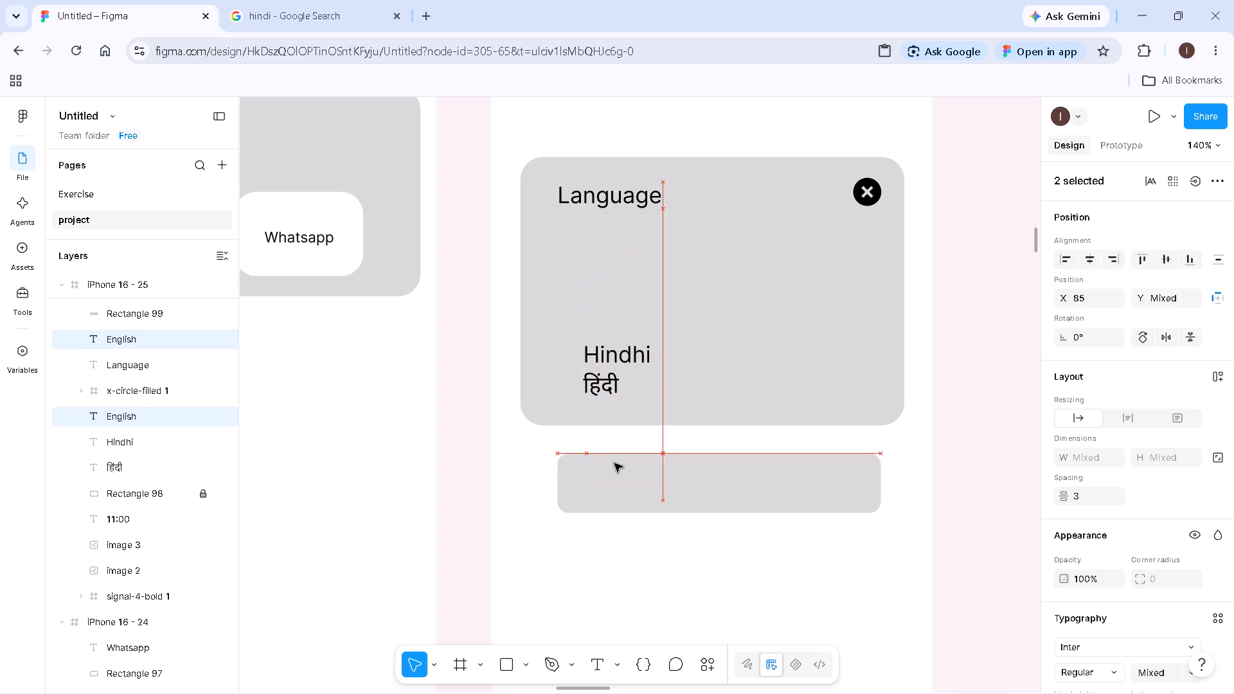
pyautogui.moveTo(614, 463); pyautogui.dragTo(595, 554)
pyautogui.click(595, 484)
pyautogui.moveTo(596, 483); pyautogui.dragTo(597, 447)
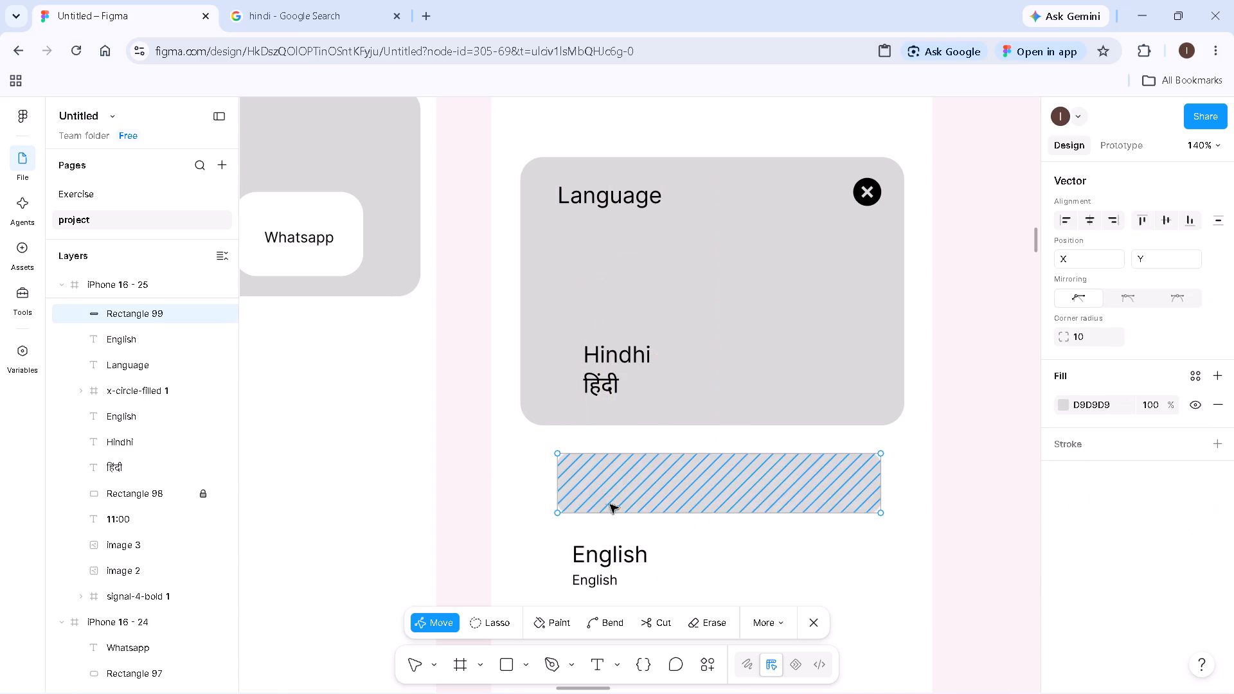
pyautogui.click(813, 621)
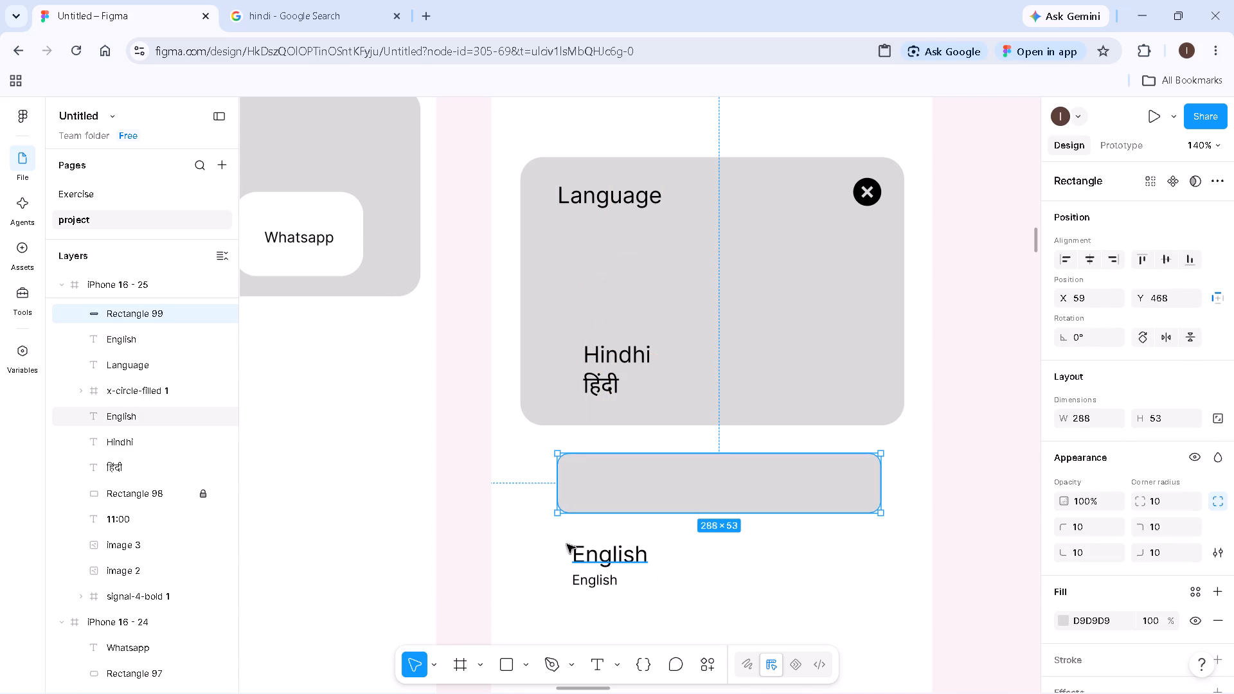
# Tighten the vertical spacing between the large and small "English" texts to 0.
pyautogui.moveTo(546, 530); pyautogui.dragTo(603, 585)
pyautogui.moveTo(596, 569); pyautogui.dragTo(620, 551)
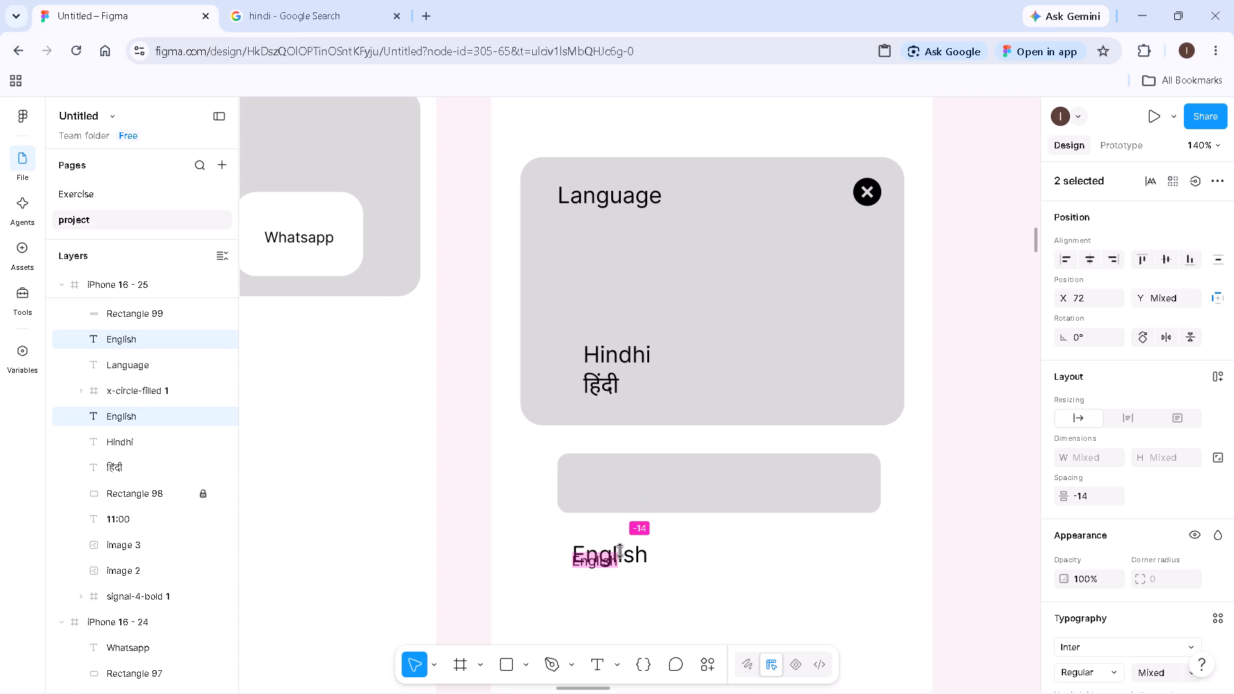
pyautogui.moveTo(620, 551); pyautogui.dragTo(618, 568)
pyautogui.click(715, 615)
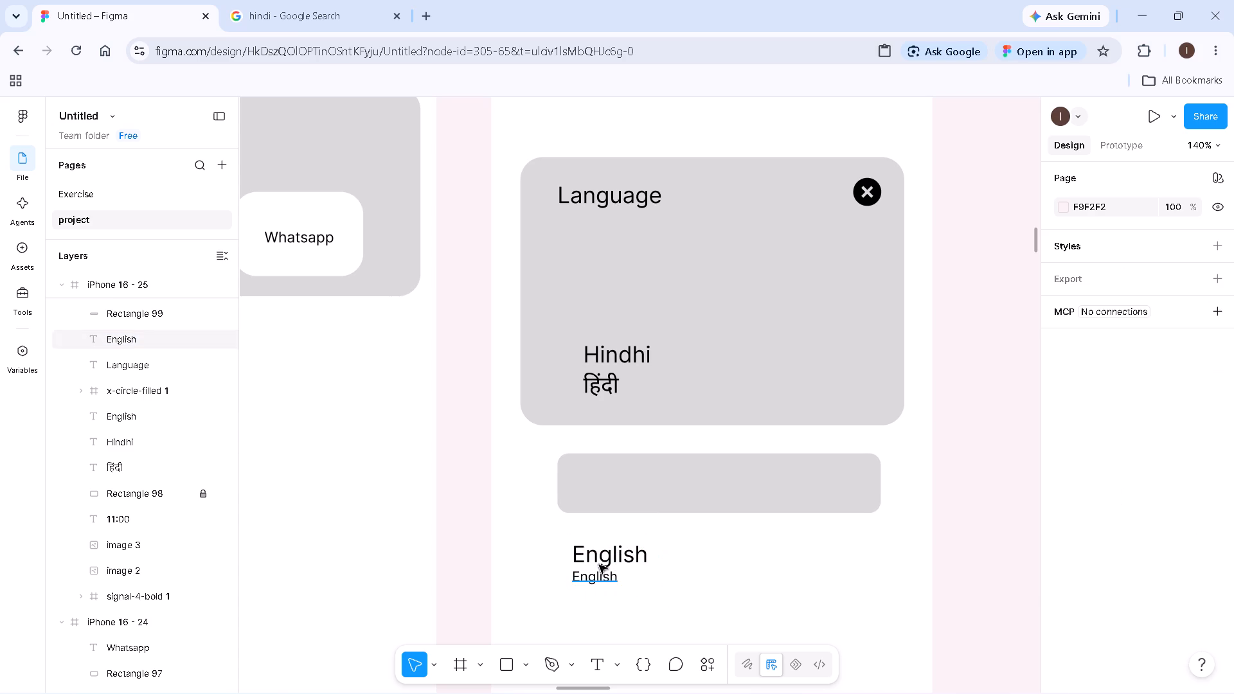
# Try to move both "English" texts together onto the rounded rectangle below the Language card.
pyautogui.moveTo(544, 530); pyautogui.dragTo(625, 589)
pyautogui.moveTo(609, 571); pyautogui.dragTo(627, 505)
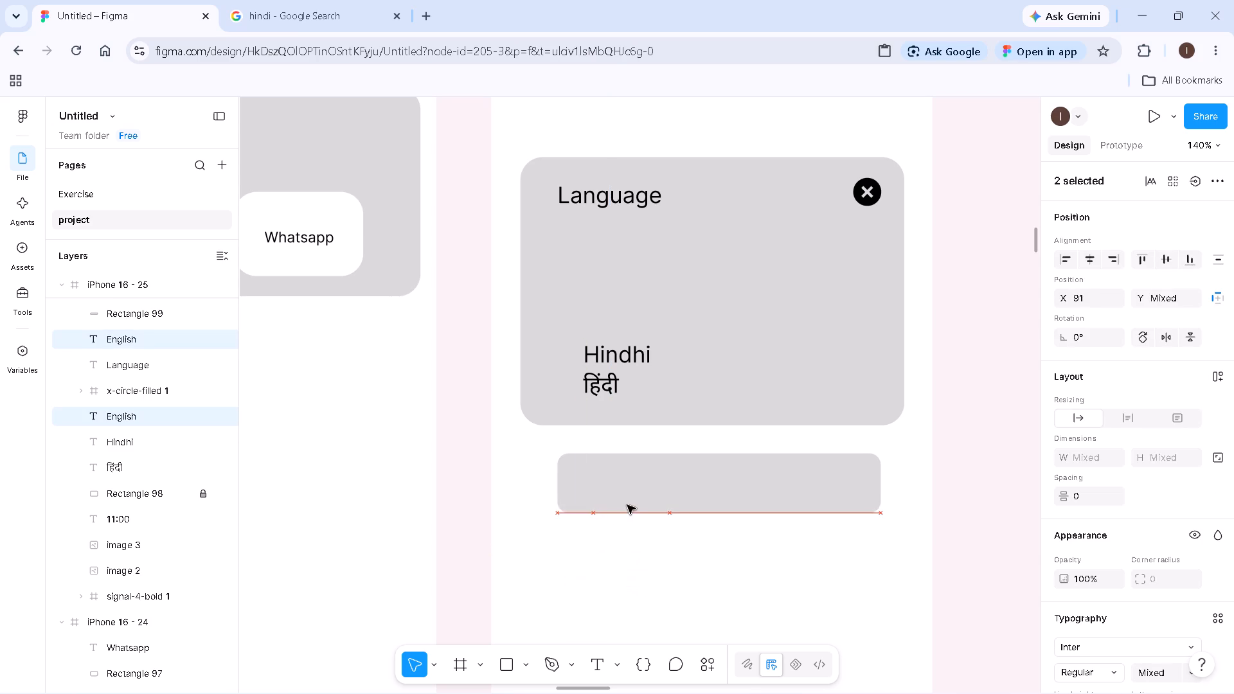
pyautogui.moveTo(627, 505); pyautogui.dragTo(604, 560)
# Reorder the iPhone 16 - 25 layers so both "English" texts sit above Rectangle 99.
pyautogui.click(632, 496)
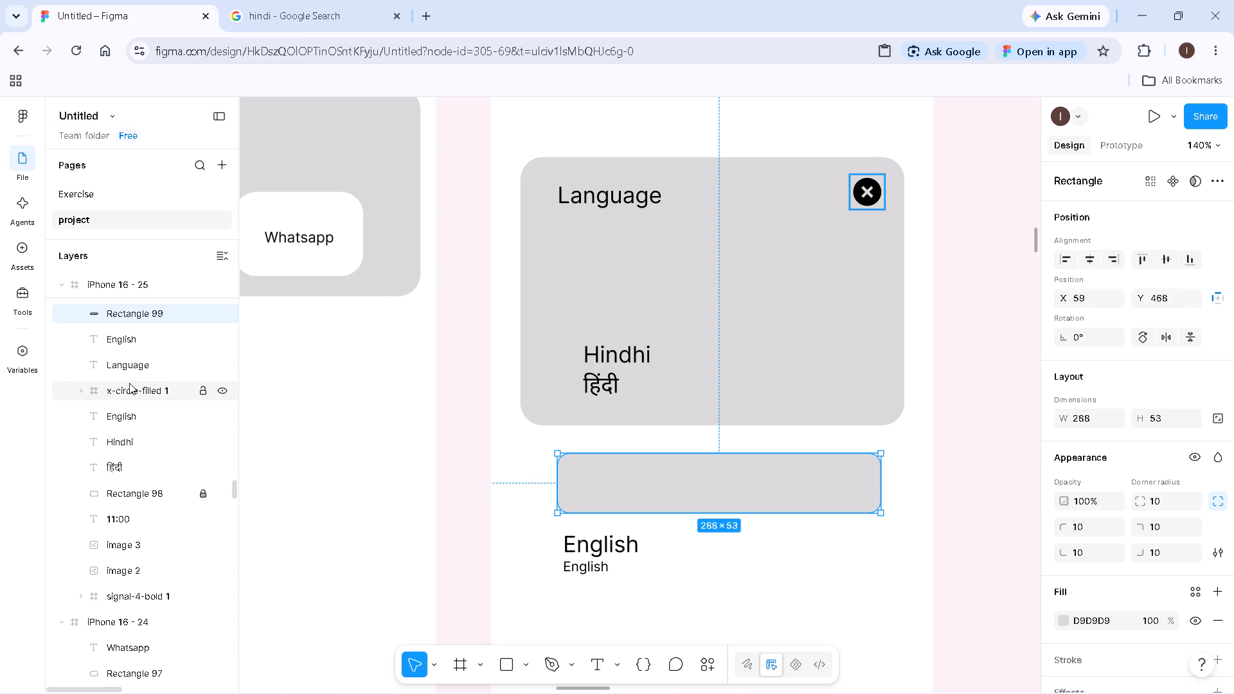
pyautogui.moveTo(118, 422); pyautogui.dragTo(131, 345)
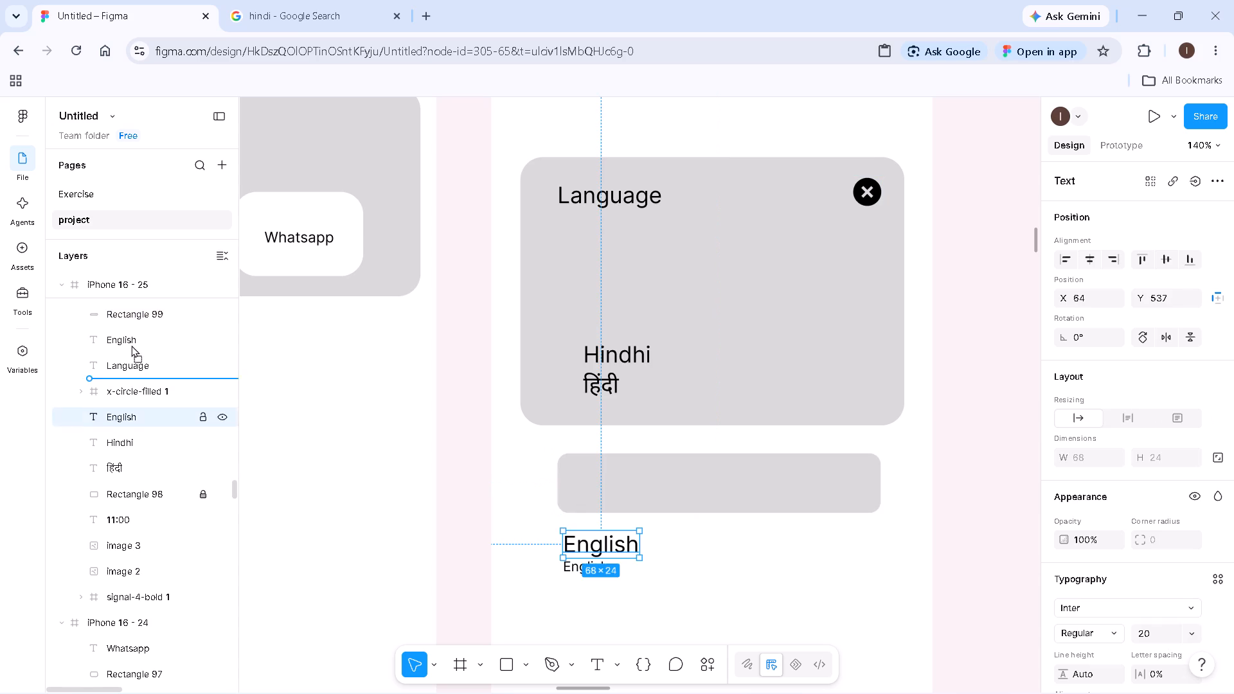
pyautogui.moveTo(131, 345); pyautogui.dragTo(132, 429)
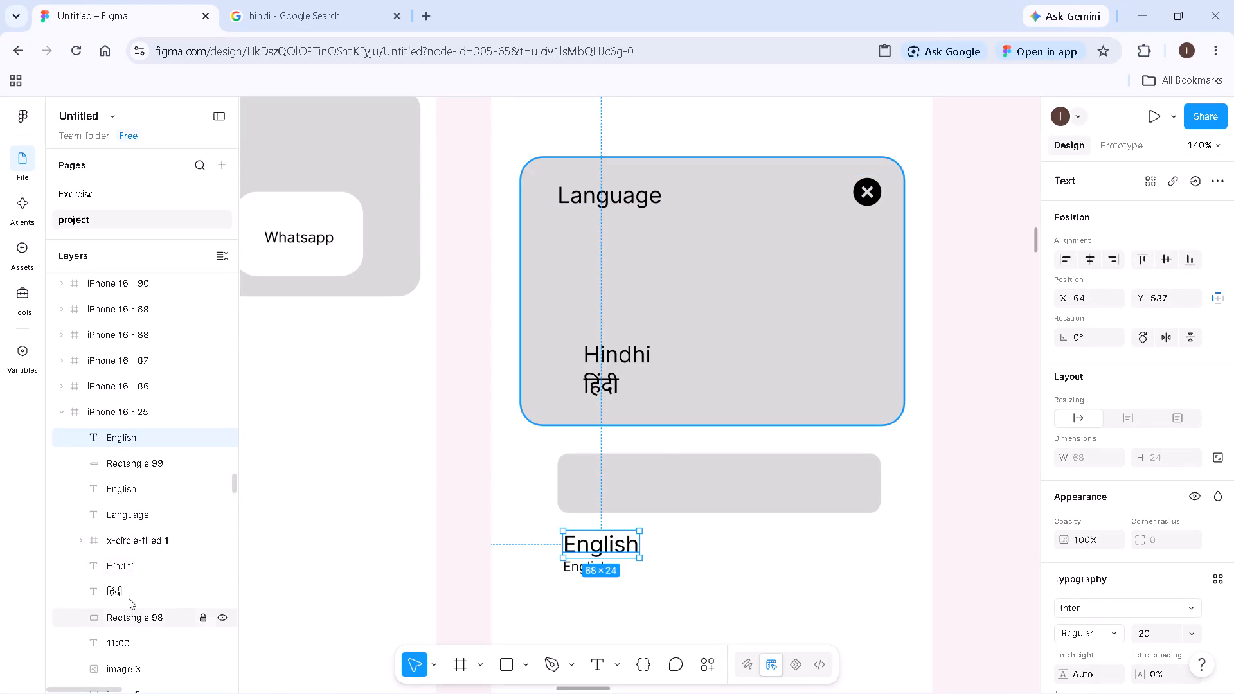
pyautogui.scroll(-1, 139, 564)
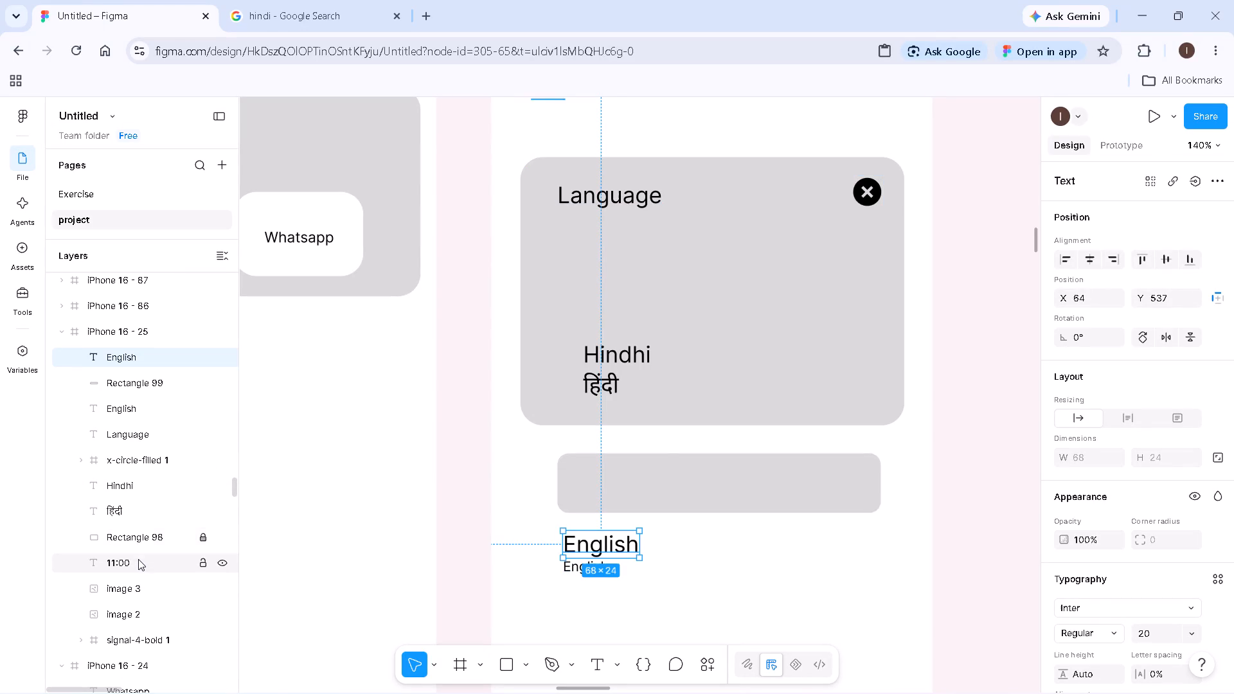
pyautogui.scroll(1, 134, 493)
pyautogui.moveTo(134, 493); pyautogui.dragTo(135, 458)
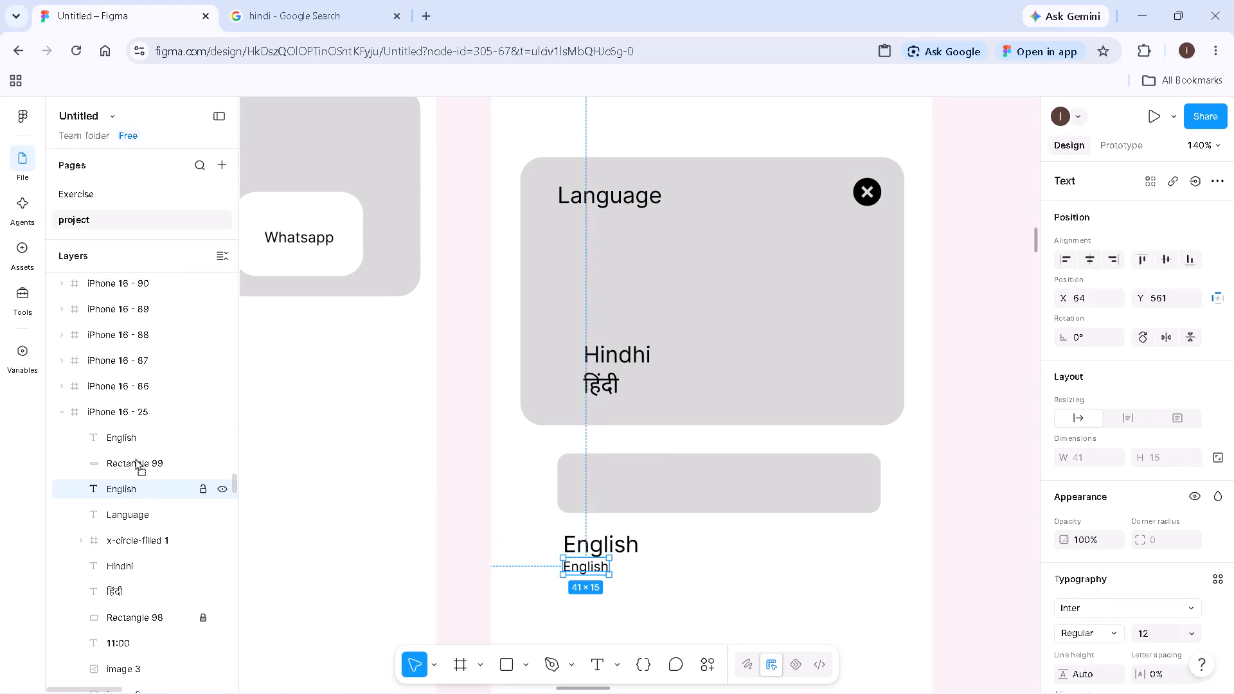
pyautogui.moveTo(135, 458); pyautogui.dragTo(133, 428)
# Move both "English" texts together onto the rounded rectangle, Rectangle 99, at X 82.
pyautogui.moveTo(544, 537); pyautogui.dragTo(609, 590)
pyautogui.moveTo(569, 562); pyautogui.dragTo(589, 495)
pyautogui.click(604, 555)
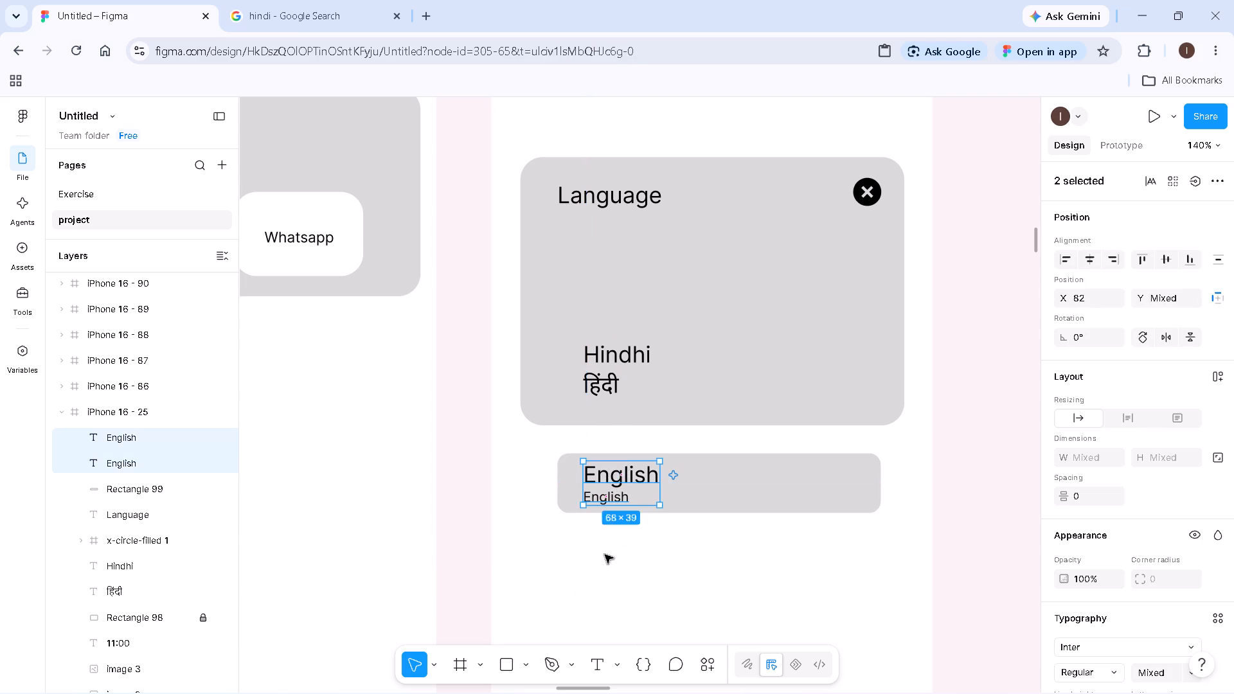
# Move Rectangle 99 and its two "English" texts into the Language card, between the "Language" title and "Hindhi", with the rectangle at about X 35, Y 275.
pyautogui.moveTo(534, 452); pyautogui.dragTo(728, 524)
pyautogui.moveTo(756, 505); pyautogui.dragTo(730, 289)
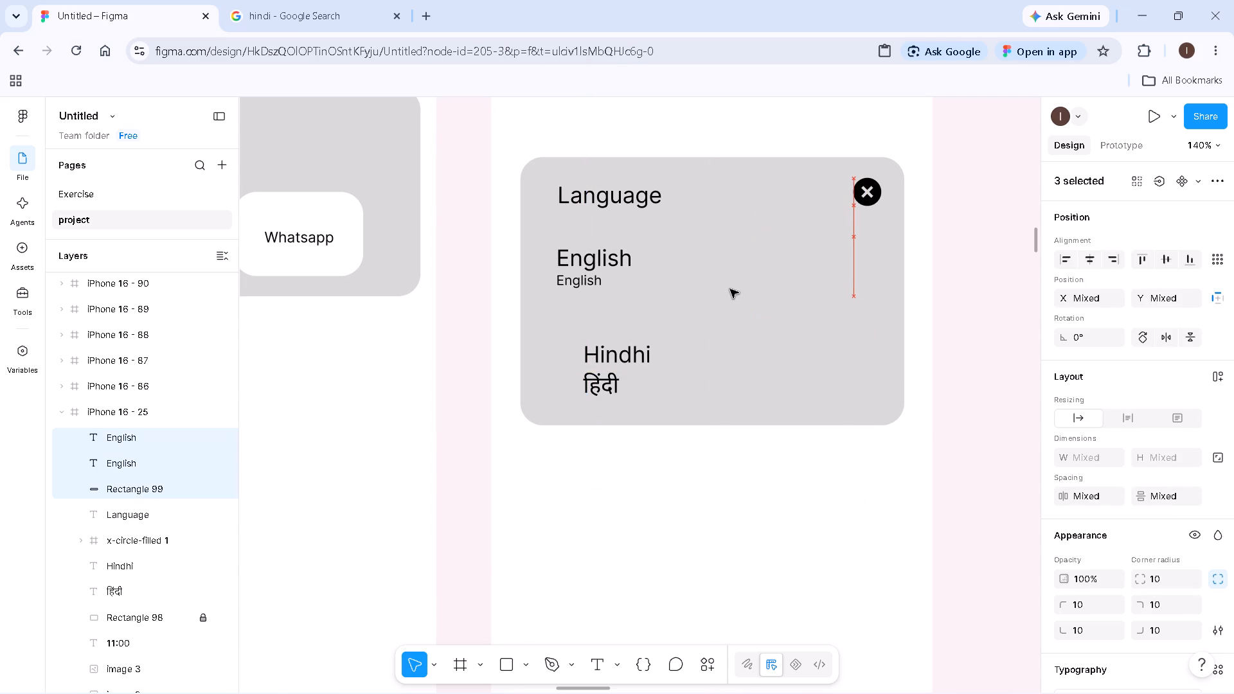
# Change the English row's background rectangle fill to white, FFFFFF.
pyautogui.click(719, 274)
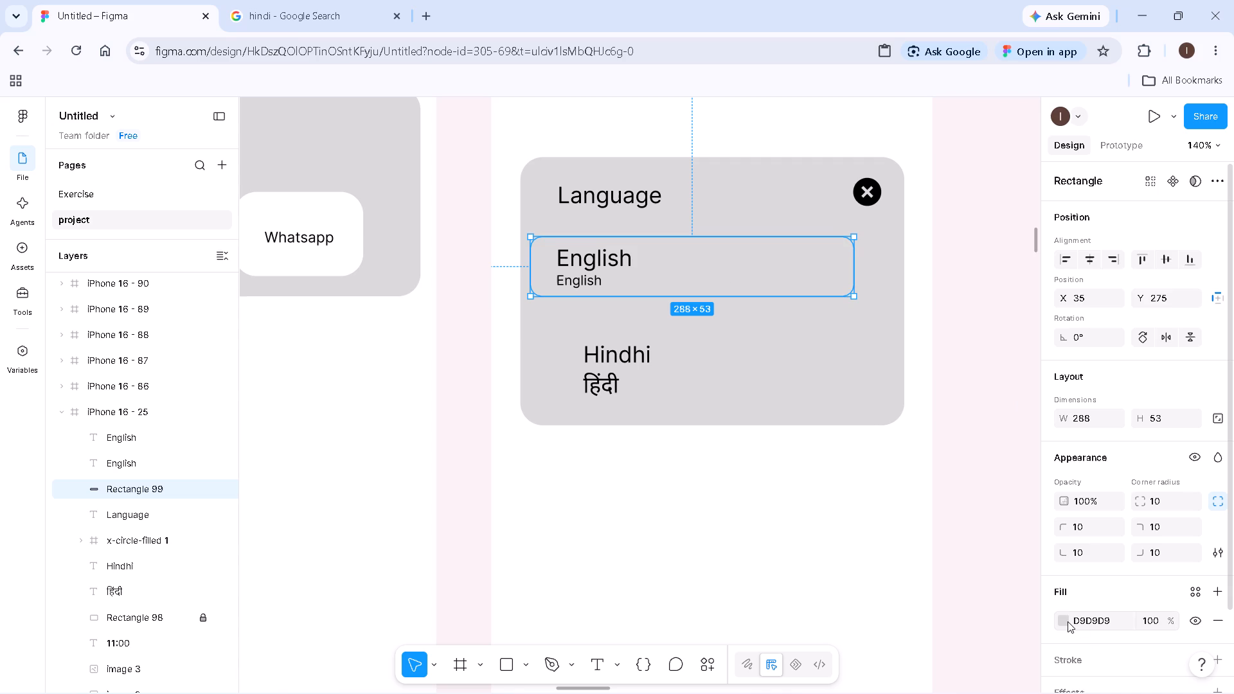
pyautogui.click(1066, 620)
pyautogui.click(888, 659)
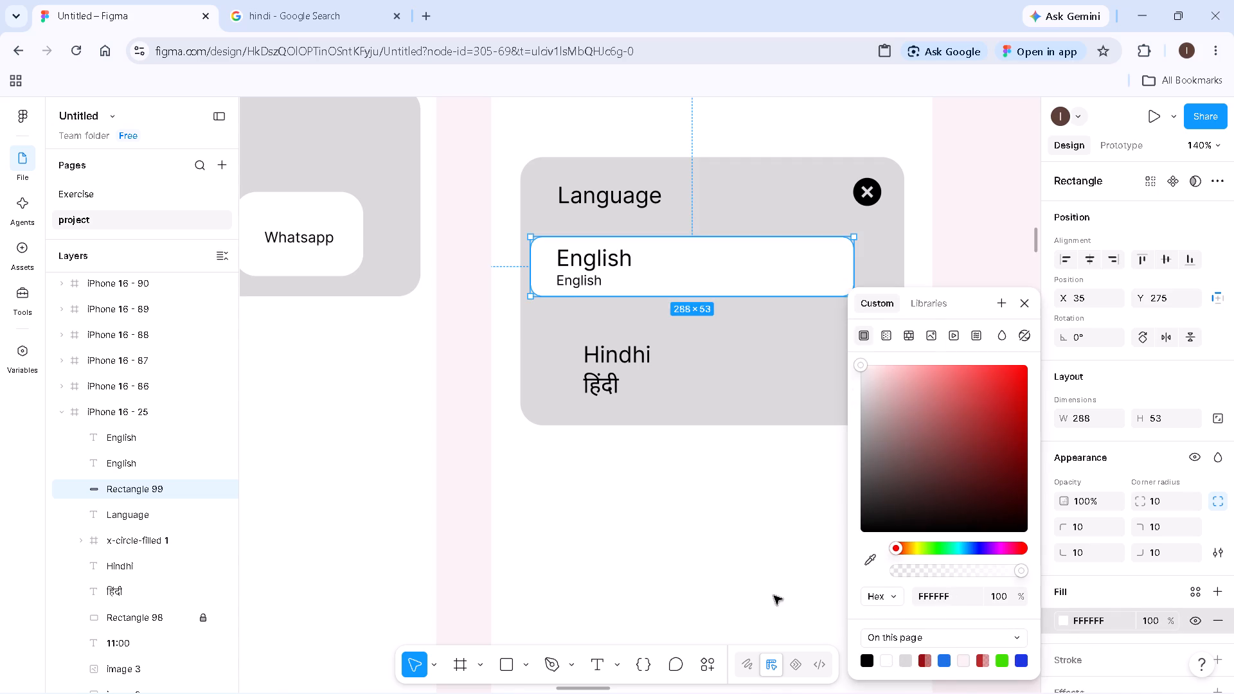
pyautogui.click(671, 544)
# Centre the English row horizontally in the Language card, with its rectangle at about X 53, Y 278.
pyautogui.moveTo(532, 229); pyautogui.dragTo(714, 288)
pyautogui.moveTo(718, 291); pyautogui.dragTo(733, 296)
pyautogui.hotkey('ctrl', 'z')
pyautogui.click(546, 223)
pyautogui.moveTo(541, 222); pyautogui.dragTo(706, 299)
pyautogui.moveTo(643, 274); pyautogui.dragTo(658, 276)
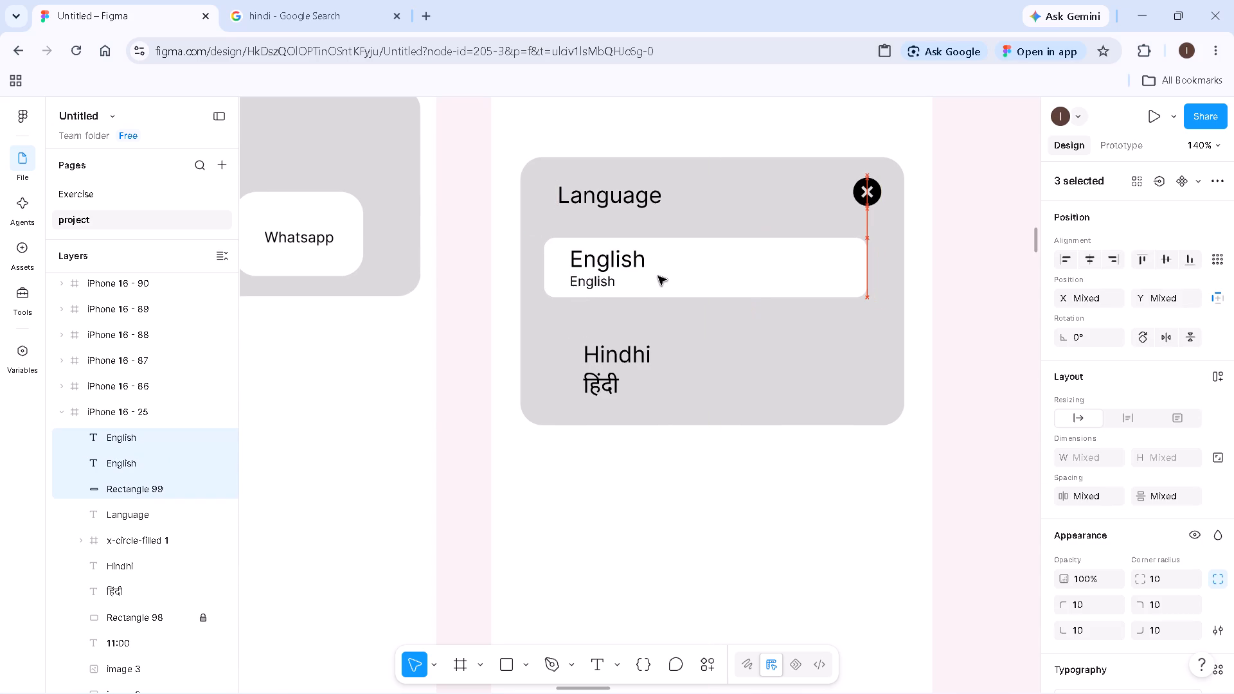
pyautogui.moveTo(658, 276); pyautogui.dragTo(662, 277)
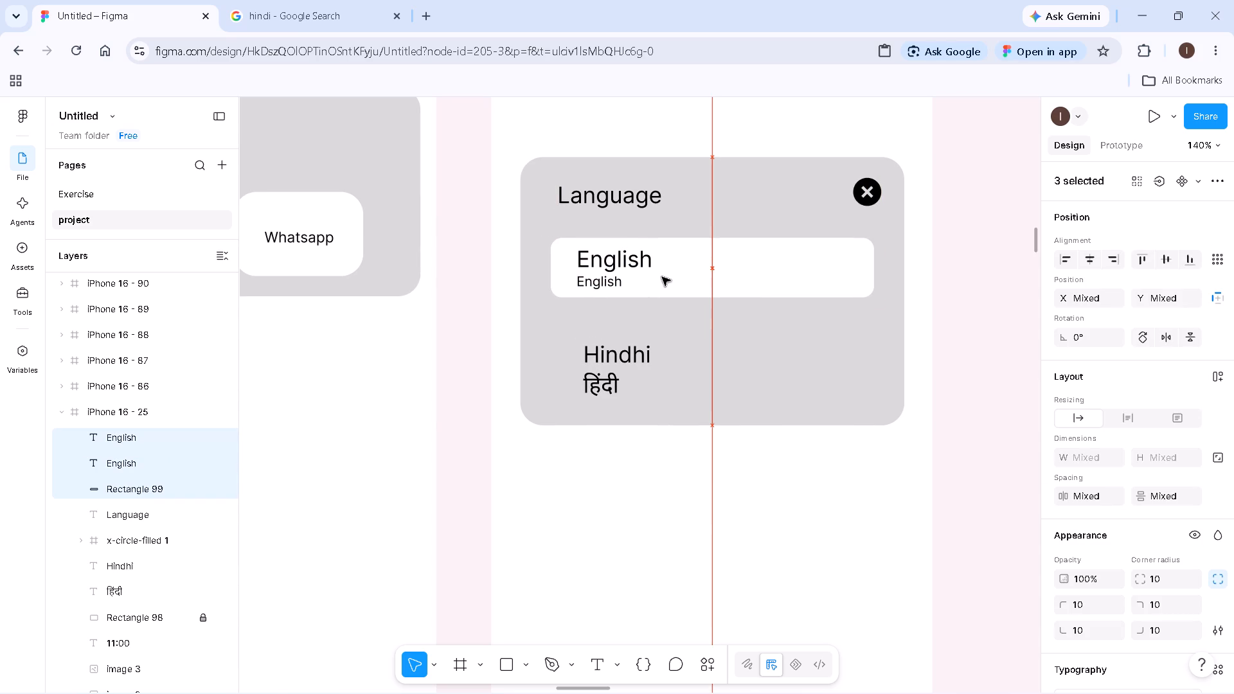
pyautogui.moveTo(662, 277); pyautogui.dragTo(661, 278)
pyautogui.click(646, 496)
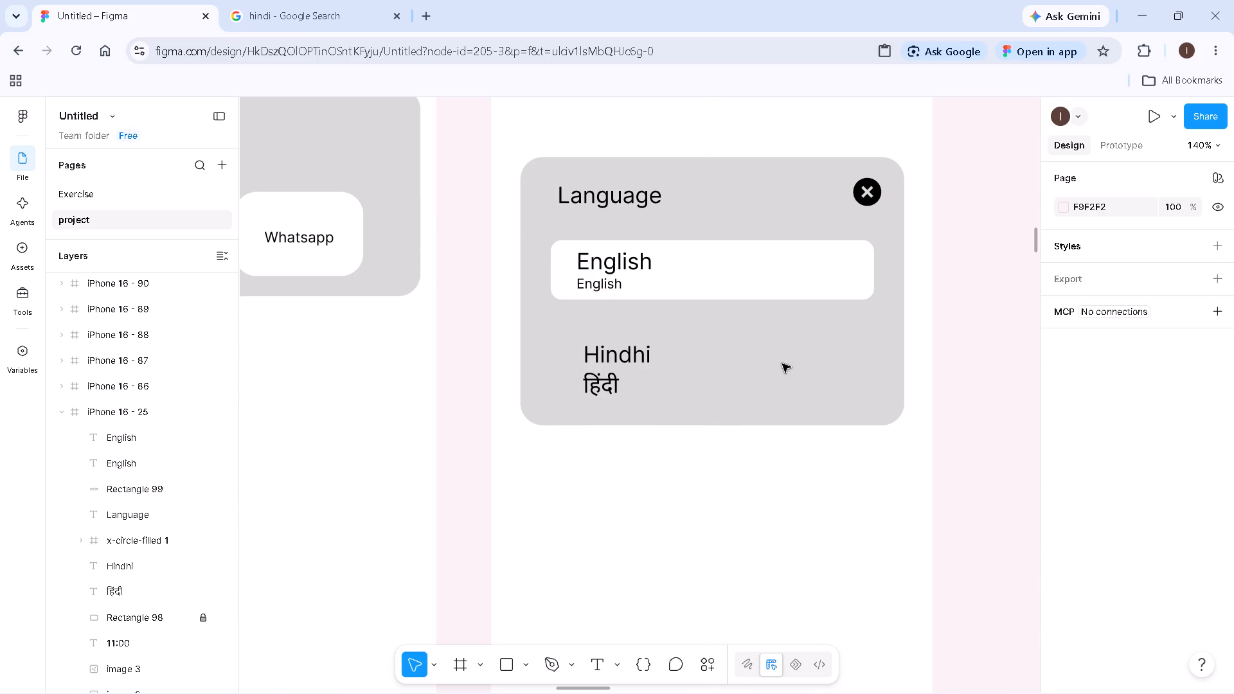
# Add an inside stroke of weight 1 to the English row's rectangle, coloured B92B2B at 46% opacity.
pyautogui.click(798, 283)
pyautogui.scroll(-2, 1112, 571)
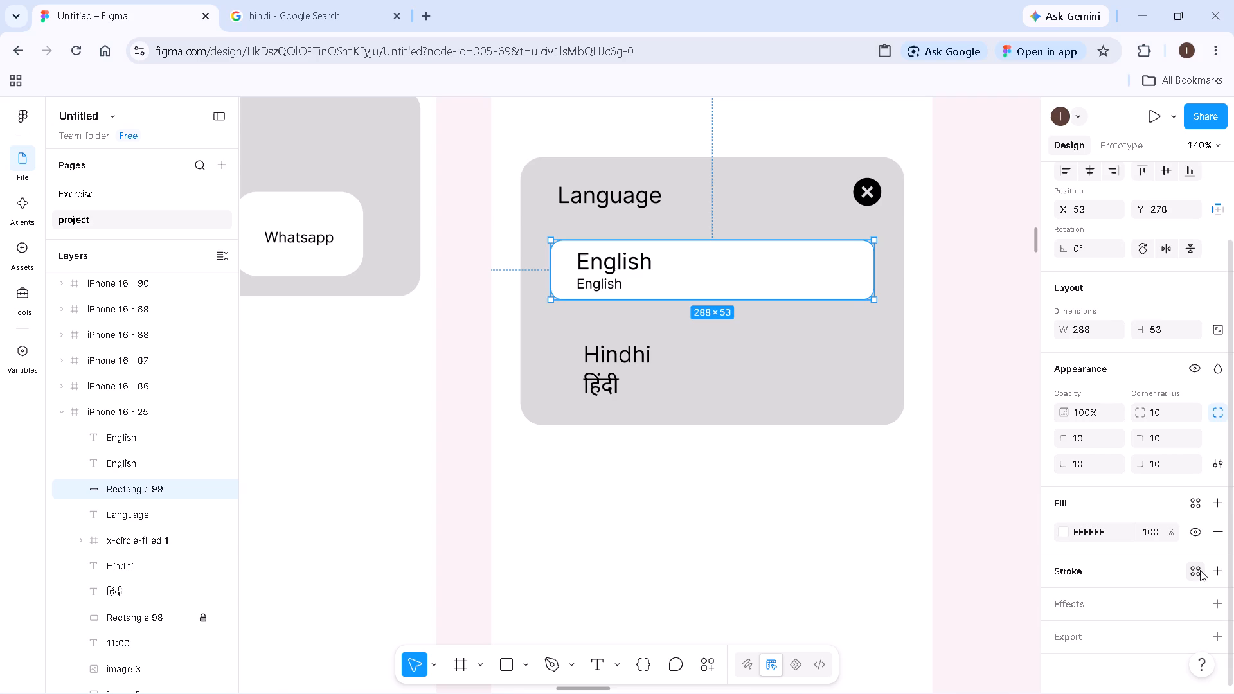
pyautogui.click(1215, 573)
pyautogui.click(1152, 637)
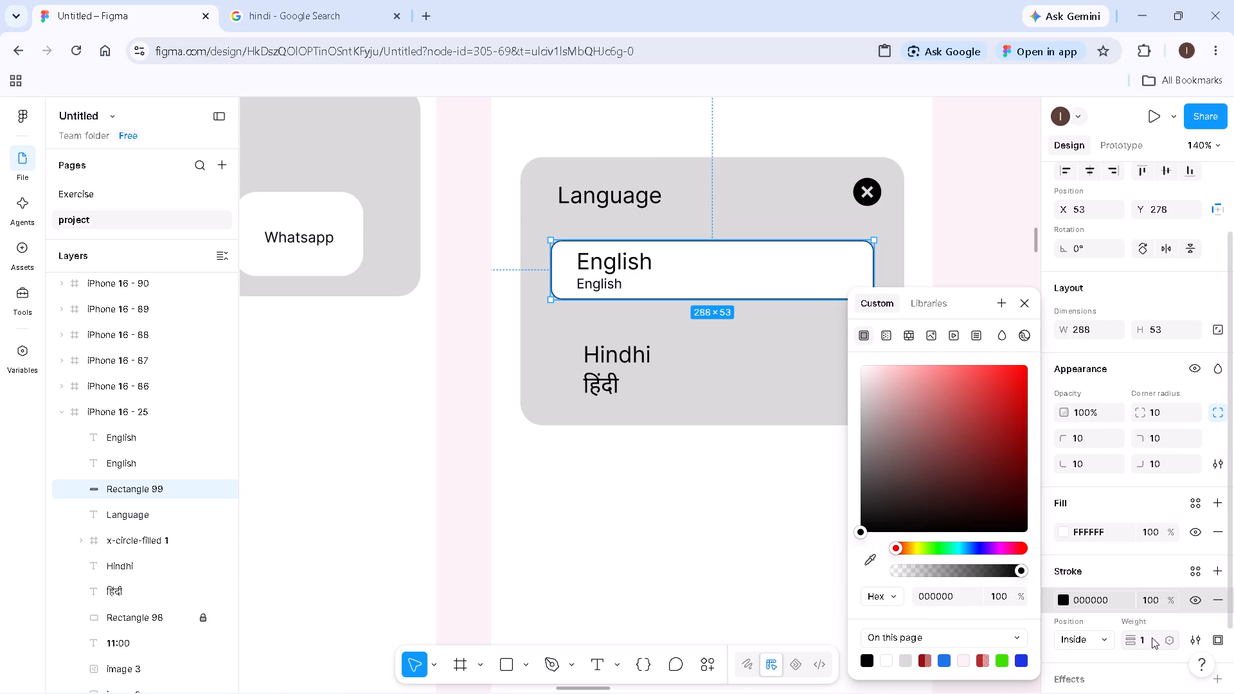
pyautogui.click(1005, 658)
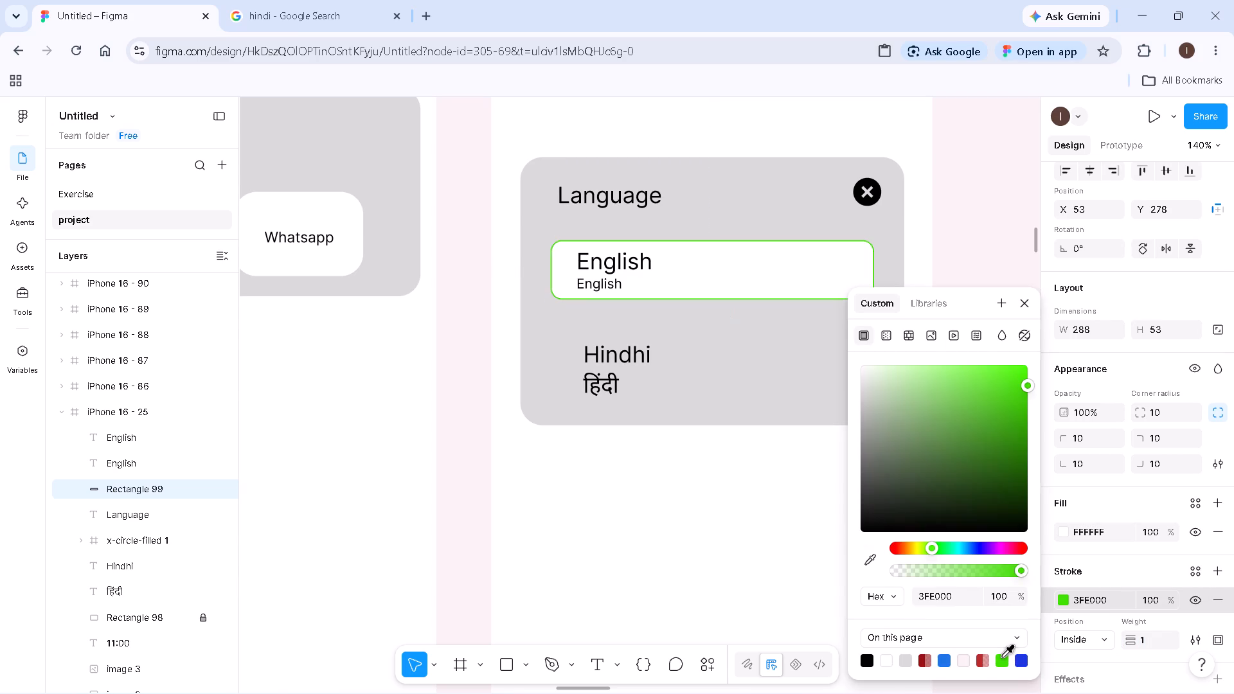
pyautogui.click(987, 654)
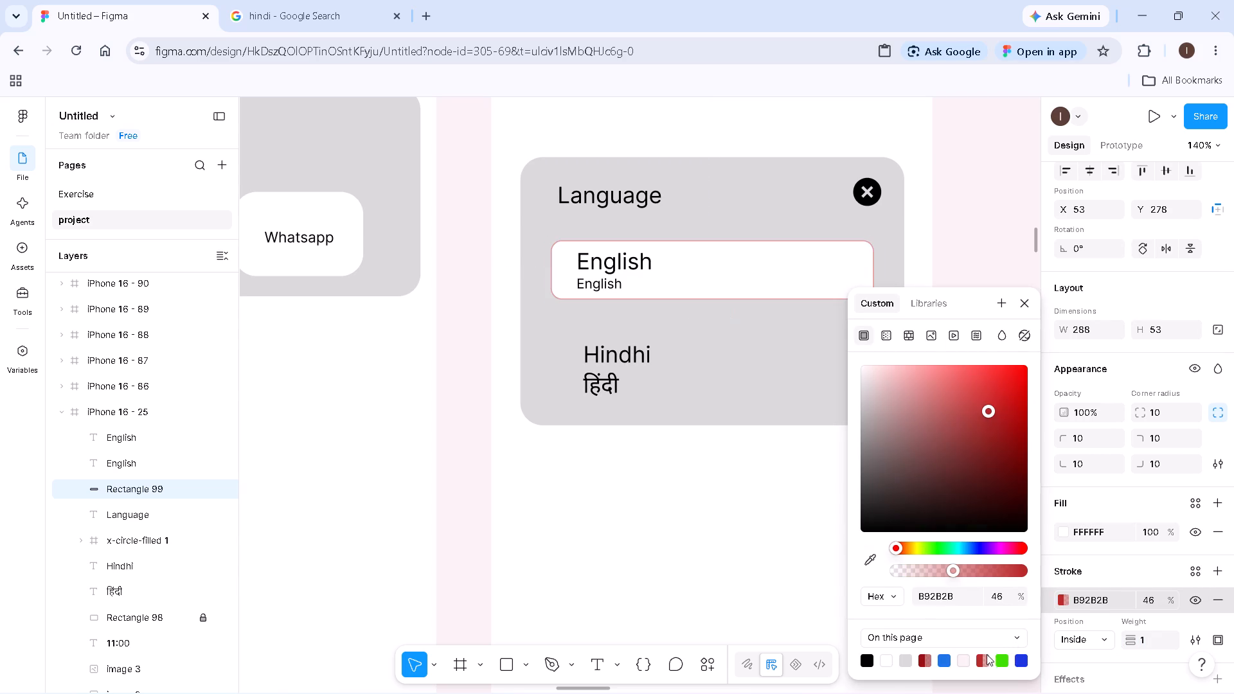
pyautogui.doubleClick(769, 520)
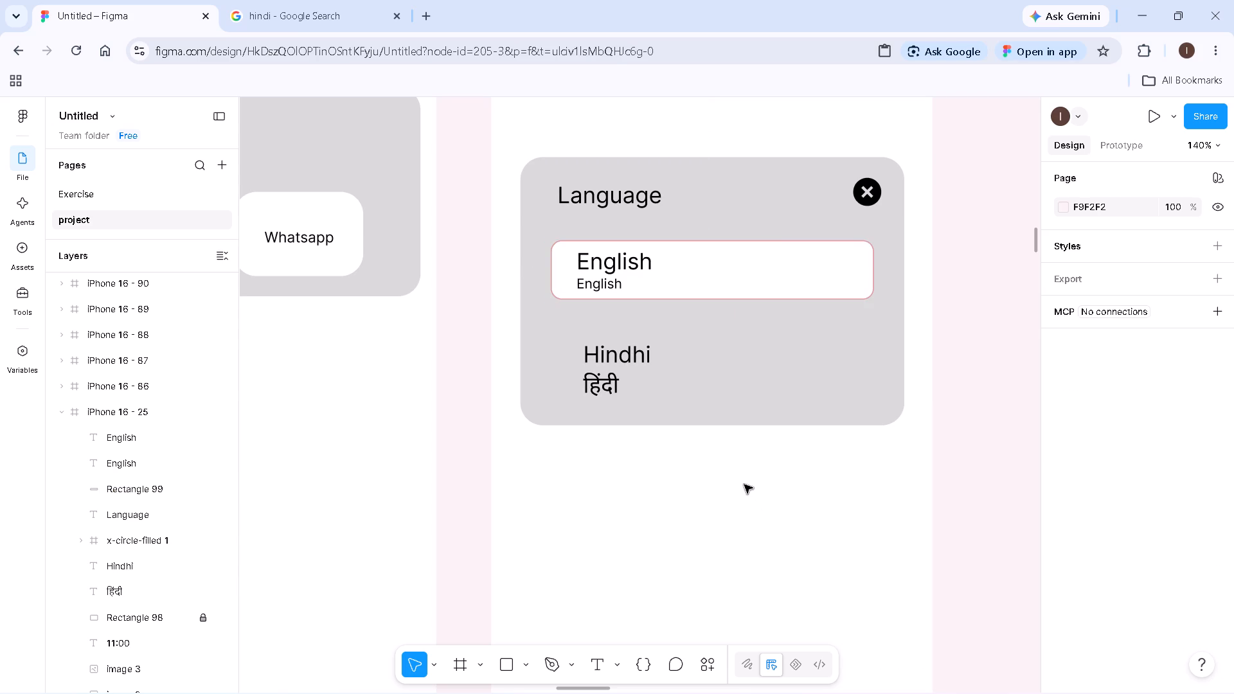